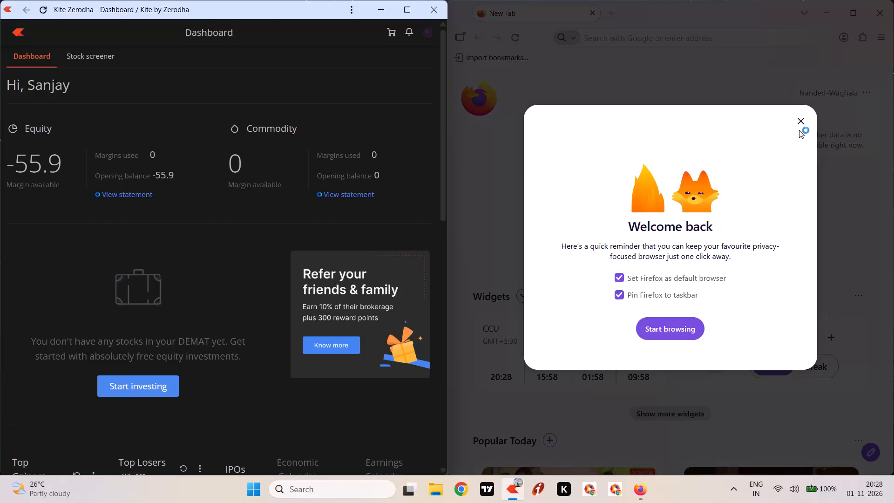
Dismiss the Firefox welcome prompt without accepting its default-browser options and close the Firefox window.
click(799, 123)
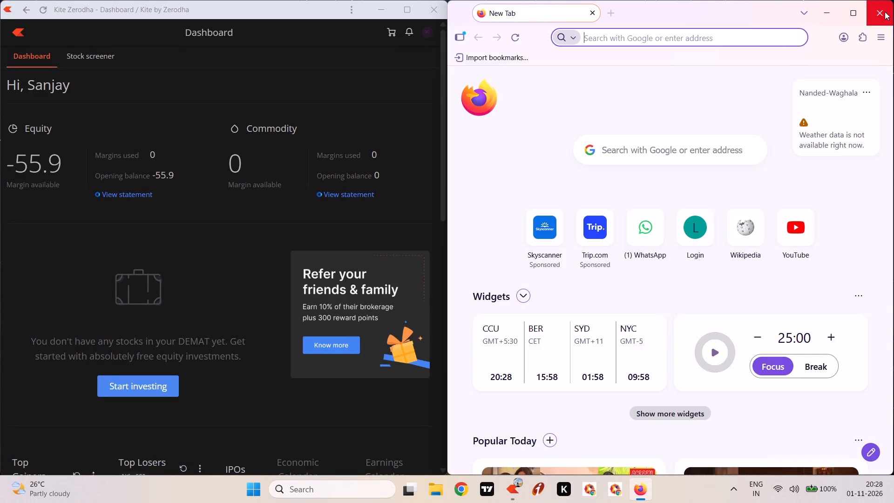
click(882, 12)
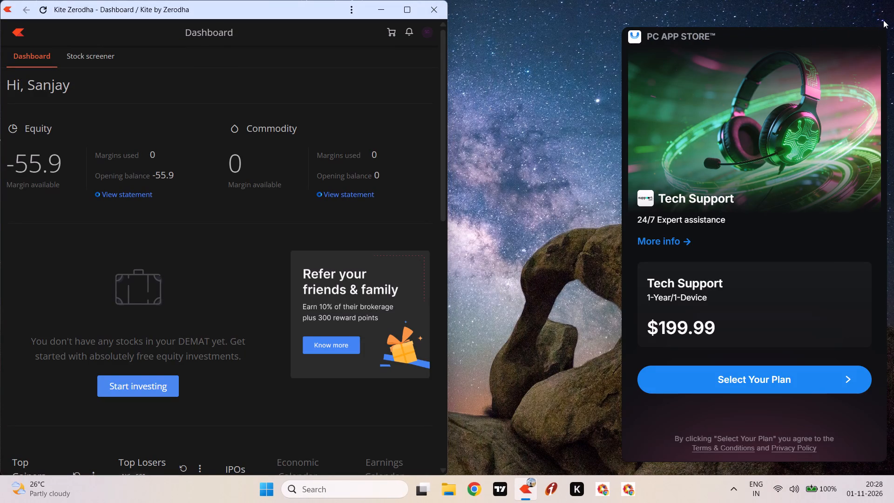
Dismiss the PC App Store advertisement for Tech Support from the desktop, using its background app in the system tray.
click(735, 488)
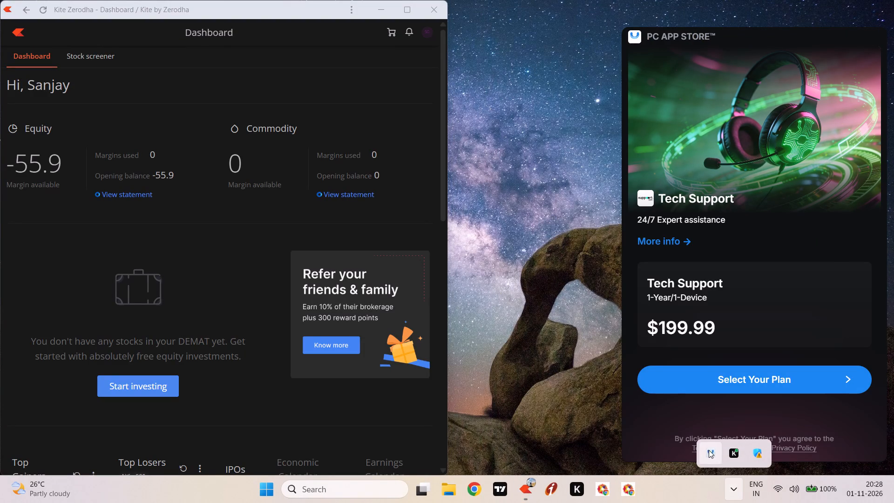
right_click(704, 450)
right_click(708, 452)
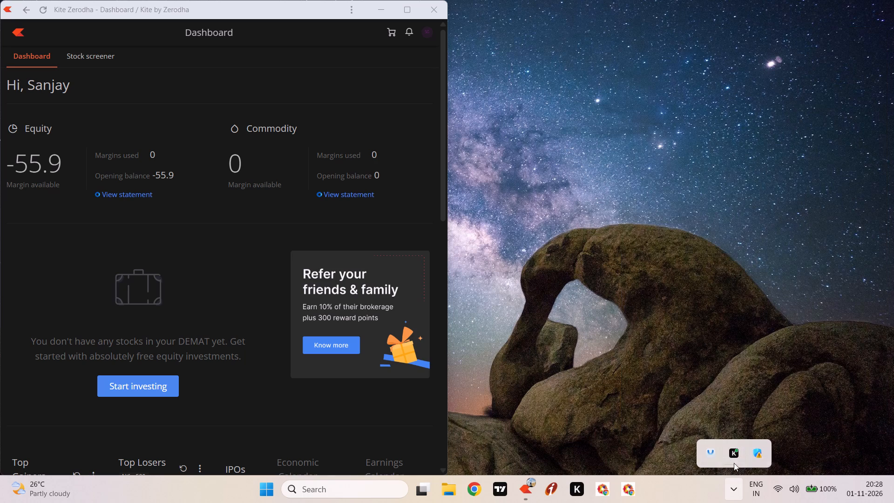
Maximize the Kite window and open the NIFTY 50 index chart from watchlist 1.
click(407, 10)
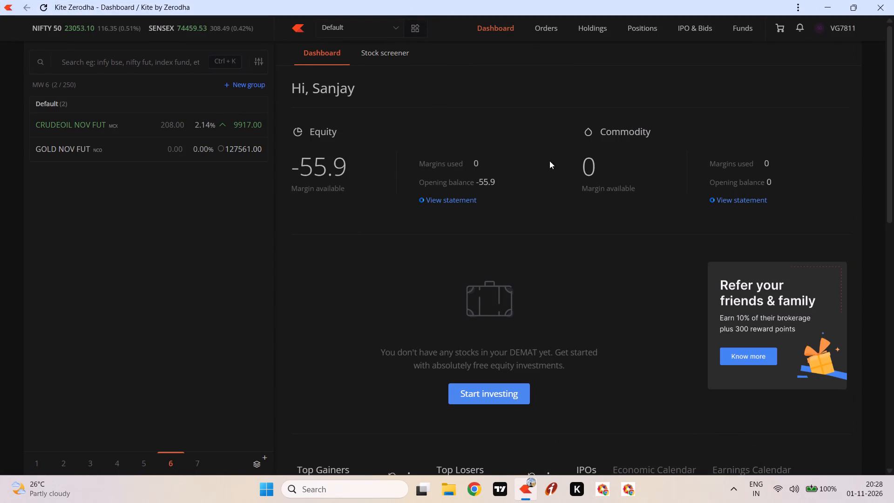
click(38, 465)
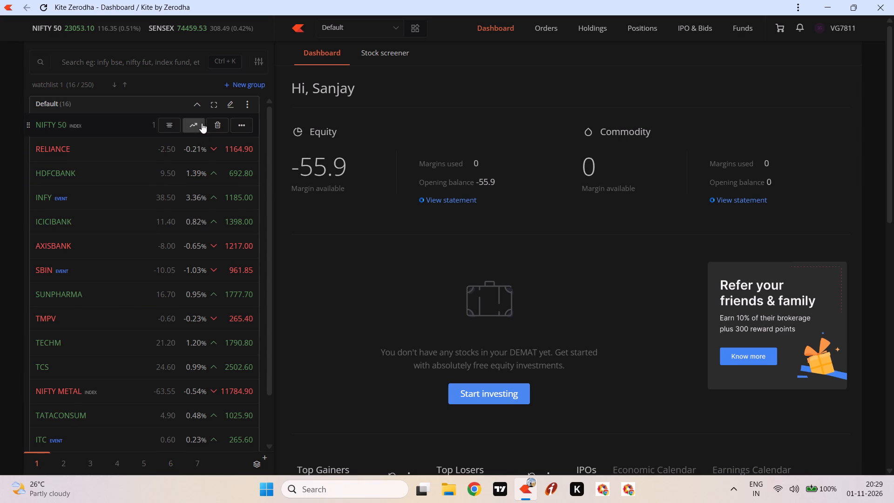
click(196, 123)
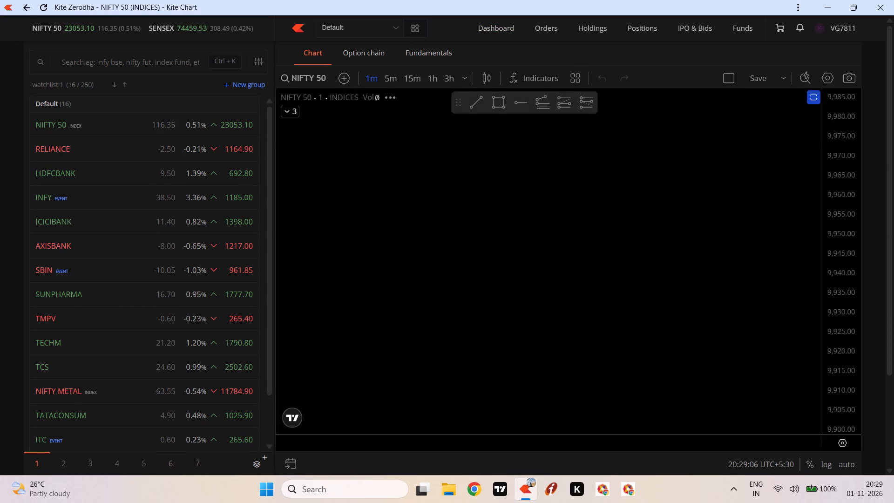
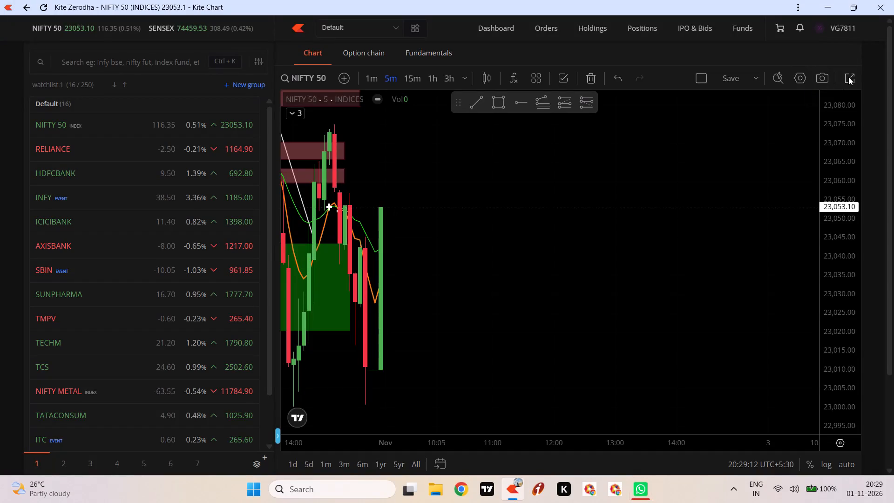
Open the NIFTY 50 chart on its own in a separate browser tab.
click(849, 77)
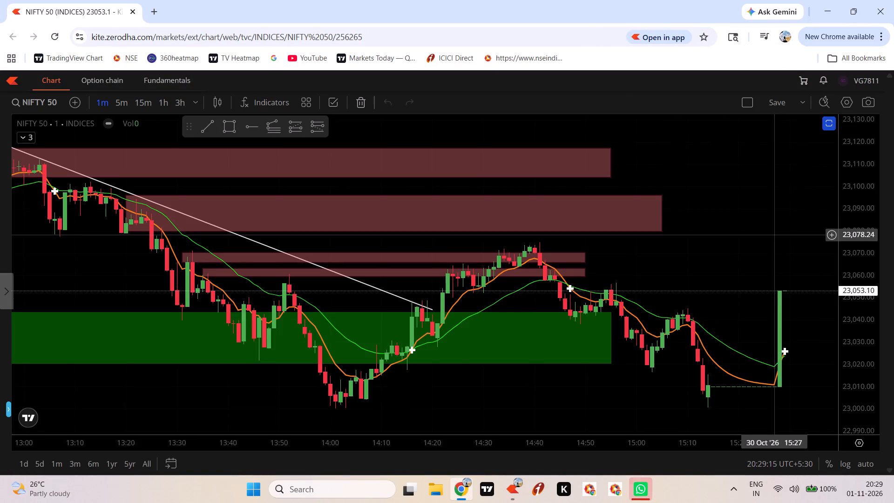
Examine recent NIFTY 50 price action and drawn levels on the 1-minute chart and on the 5-minute chart.
scroll(819, 212, down, 5)
drag(804, 233, 612, 197)
scroll(697, 187, down, 3)
scroll(850, 189, down, 13)
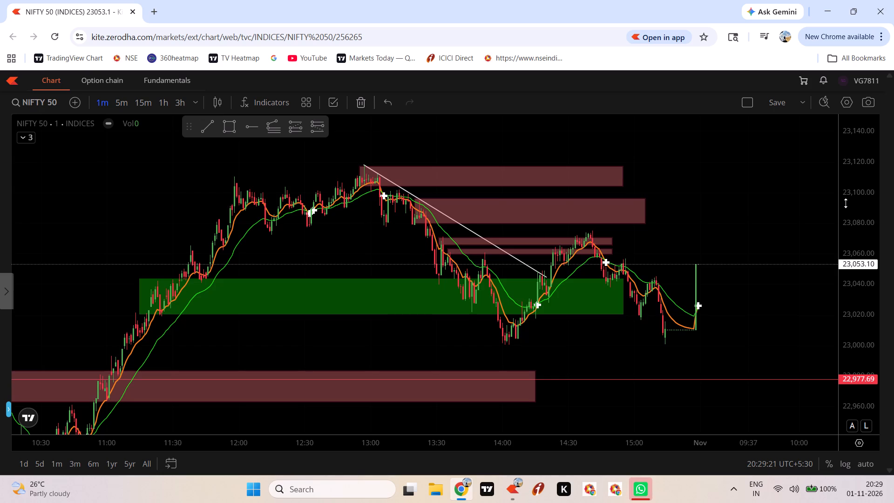
click(122, 106)
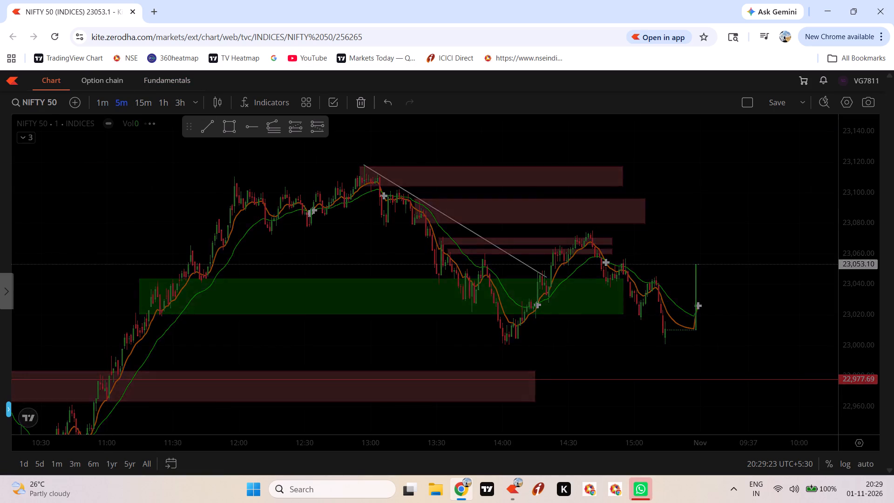
drag(361, 326, 660, 272)
scroll(855, 209, down, 20)
scroll(855, 209, down, 20)
scroll(855, 209, down, 3)
right_click(875, 189)
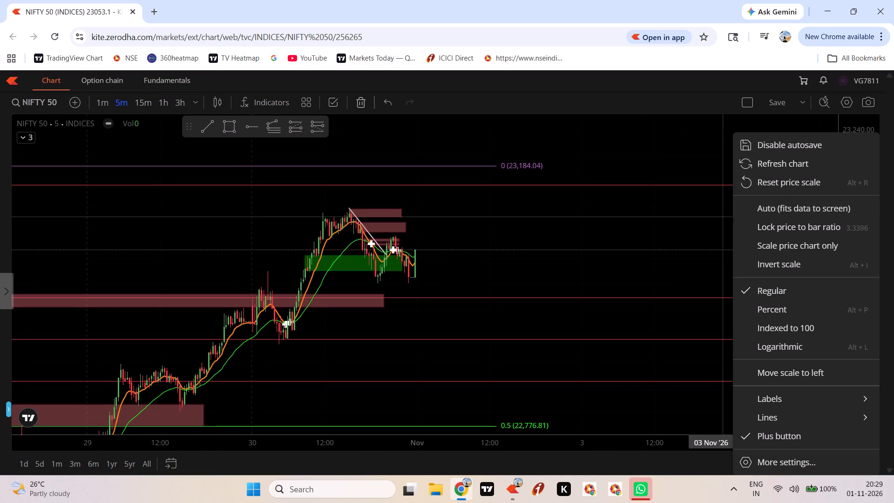
click(668, 215)
drag(639, 224, 791, 204)
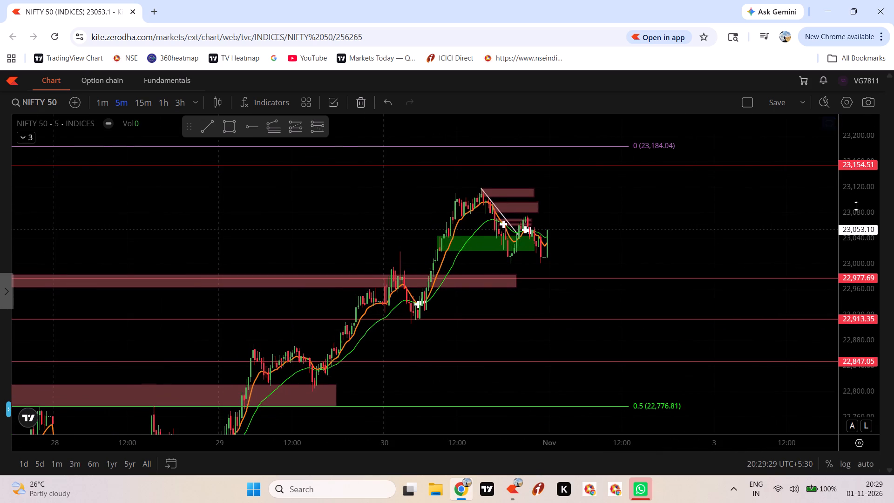
scroll(856, 208, down, 20)
scroll(856, 208, down, 1)
scroll(723, 236, down, 6)
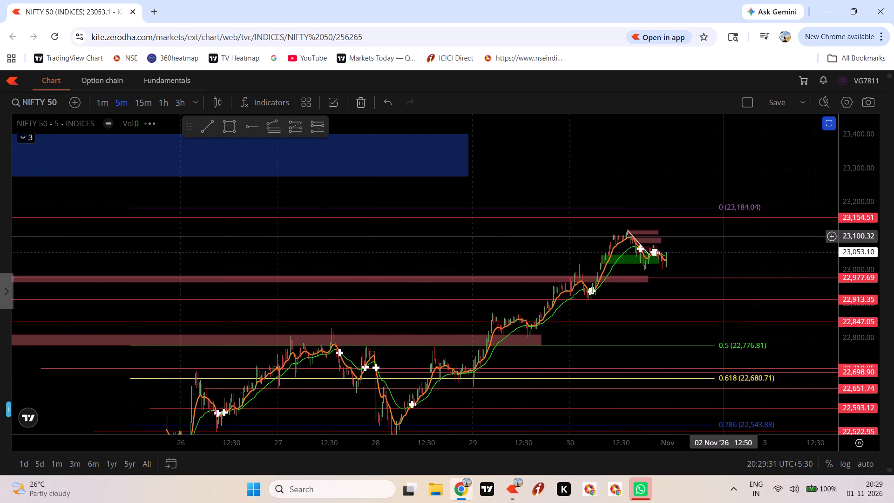
Switch the chart to the 1-hour interval and examine price action from September to November around the drawn zones.
click(164, 106)
drag(297, 189, 596, 176)
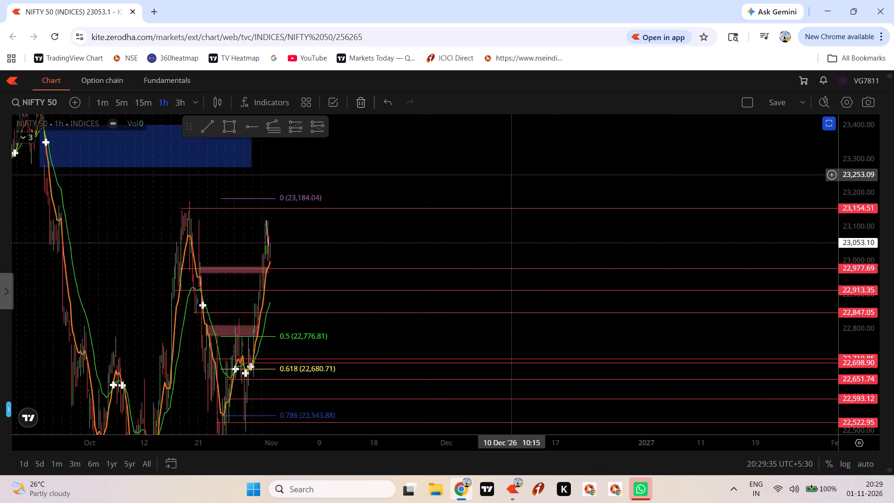
drag(596, 176, 763, 160)
scroll(845, 191, down, 20)
scroll(845, 191, down, 8)
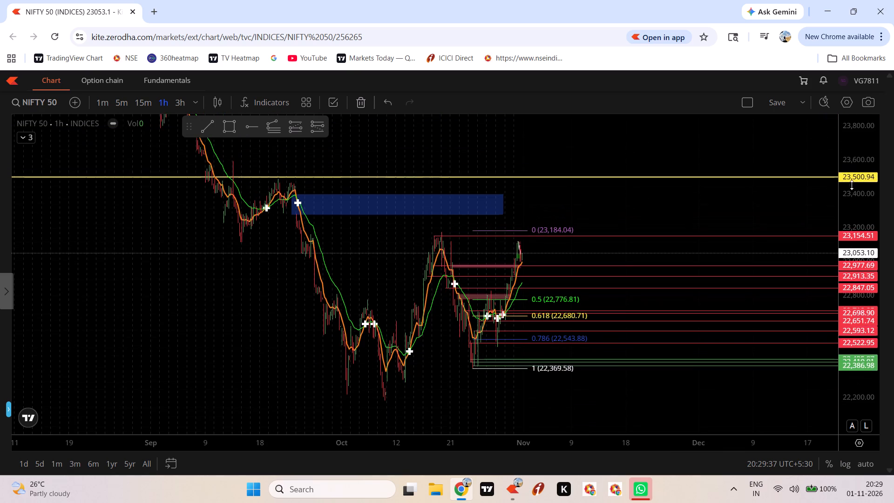
scroll(852, 185, down, 20)
scroll(852, 185, down, 17)
drag(704, 179, 709, 182)
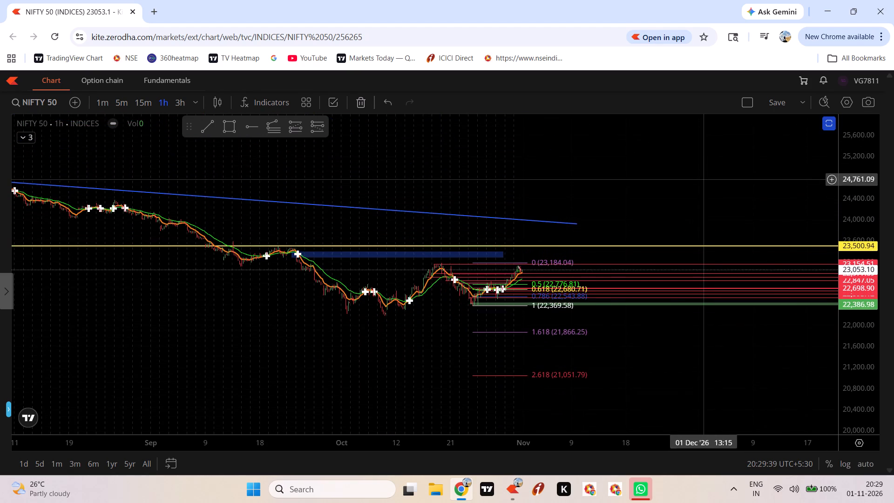
drag(709, 182, 796, 190)
scroll(783, 204, up, 4)
scroll(862, 221, up, 5)
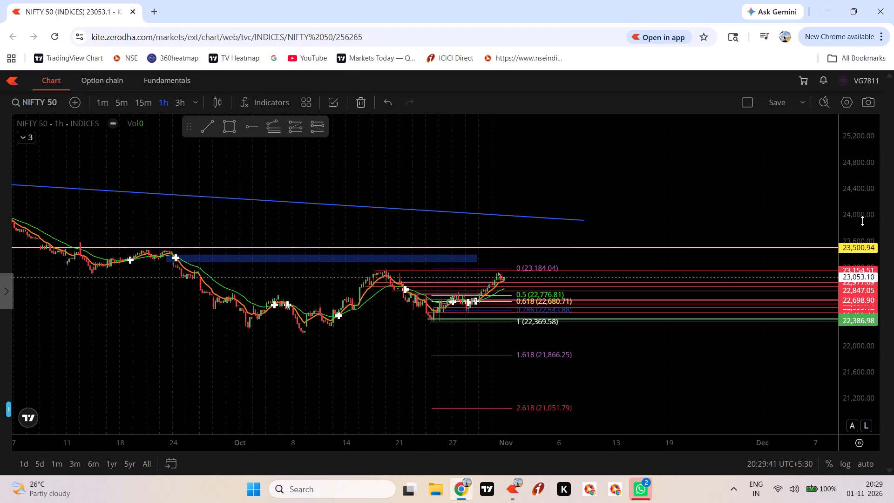
scroll(862, 221, up, 19)
scroll(862, 220, up, 20)
scroll(862, 220, up, 1)
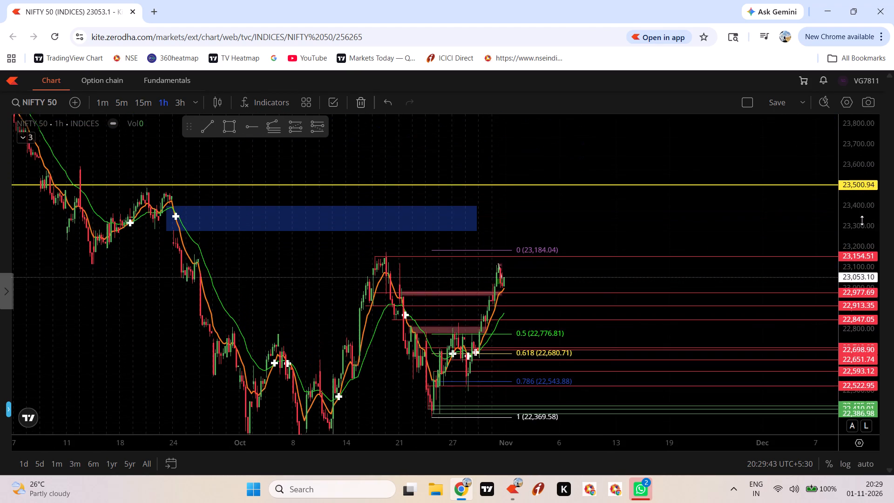
scroll(862, 220, up, 4)
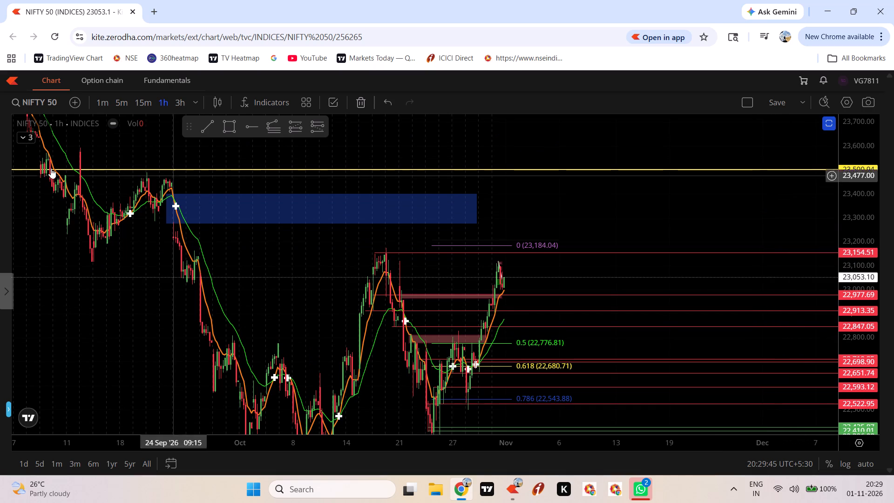
Hide the EMA Cross indicator on the NIFTY 50 chart and collapse the indicator list.
click(20, 142)
click(61, 134)
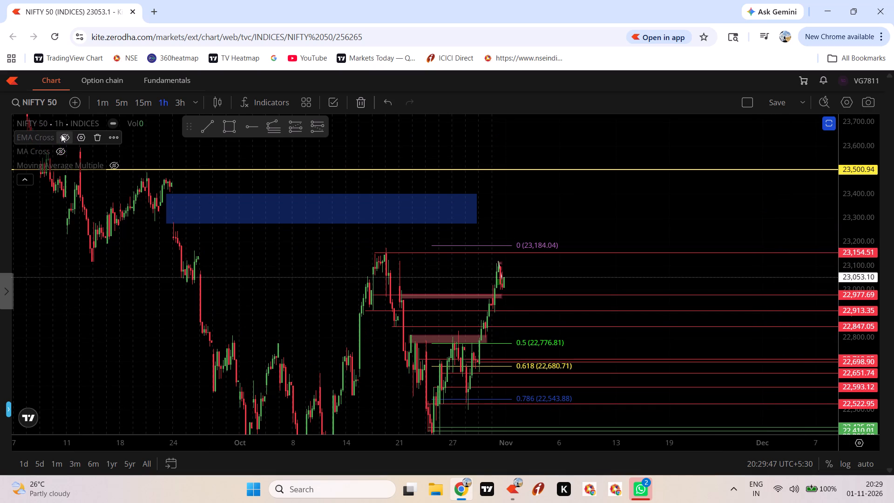
click(24, 179)
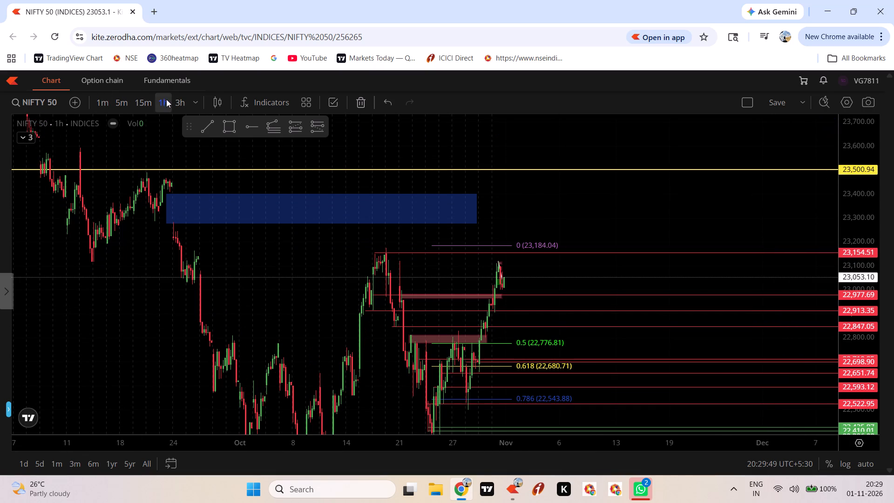
Set the chart interval to 1 day.
click(196, 101)
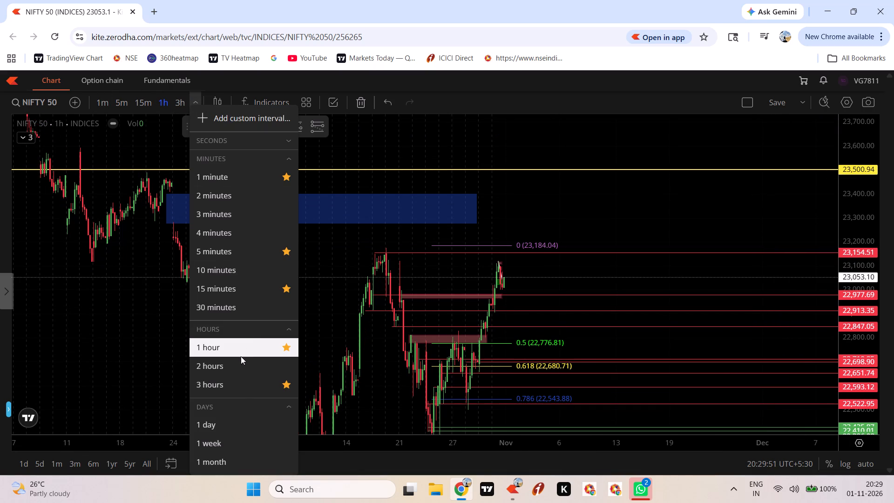
click(234, 427)
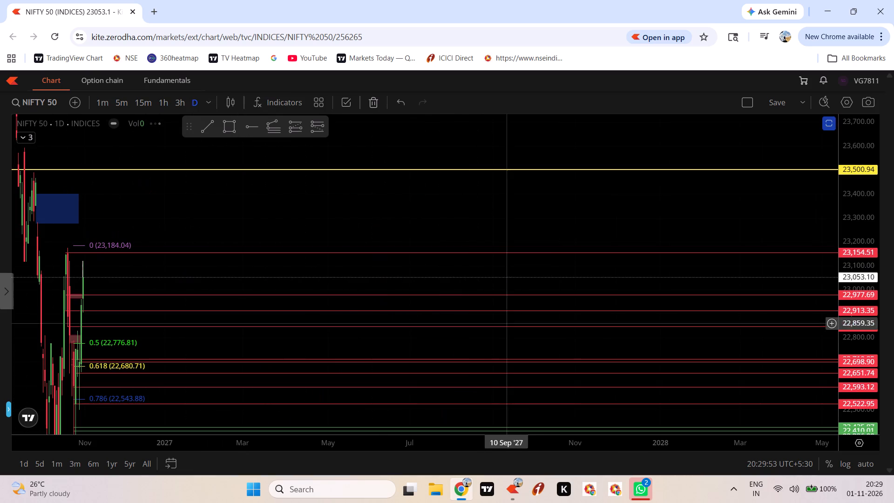
Examine the daily candles from March to November 2026, including the swing lows and the drawn price levels.
drag(341, 225, 753, 116)
scroll(871, 176, down, 3)
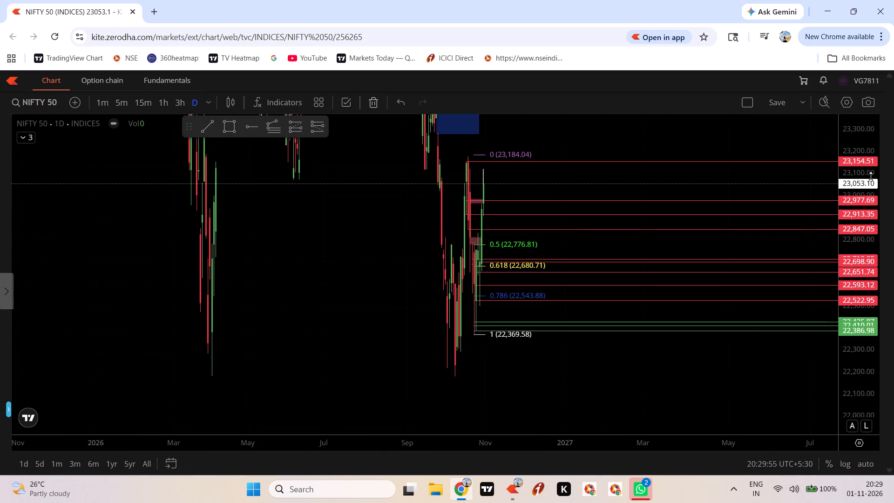
scroll(871, 177, down, 20)
scroll(871, 177, down, 18)
right_click(871, 177)
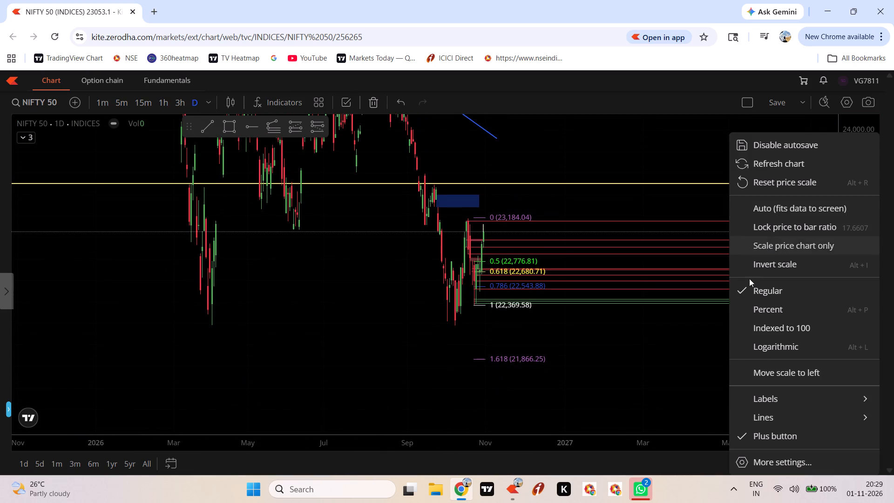
scroll(628, 352, up, 14)
drag(289, 356, 893, 222)
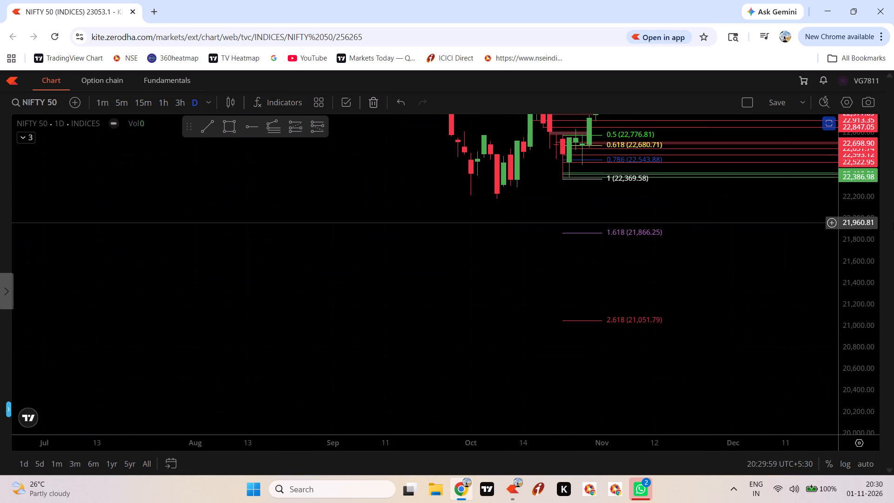
drag(893, 222, 893, 222)
scroll(717, 239, up, 13)
drag(535, 225, 744, 331)
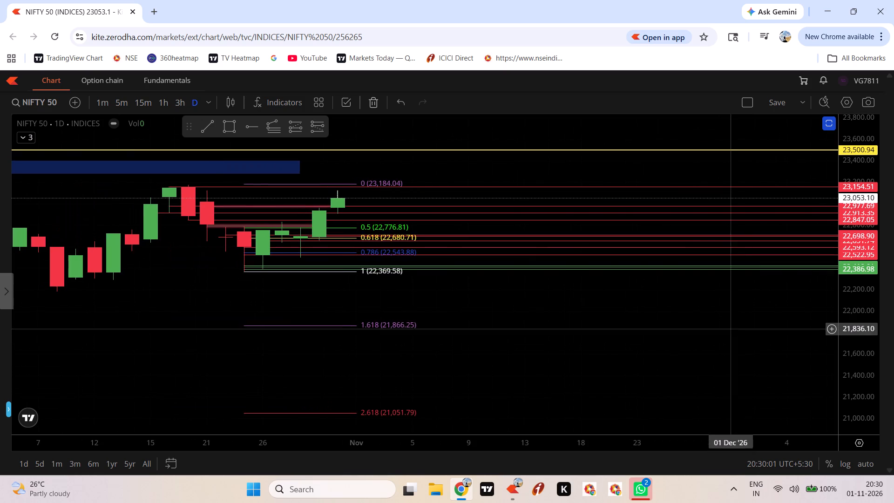
scroll(647, 311, down, 4)
scroll(843, 243, down, 3)
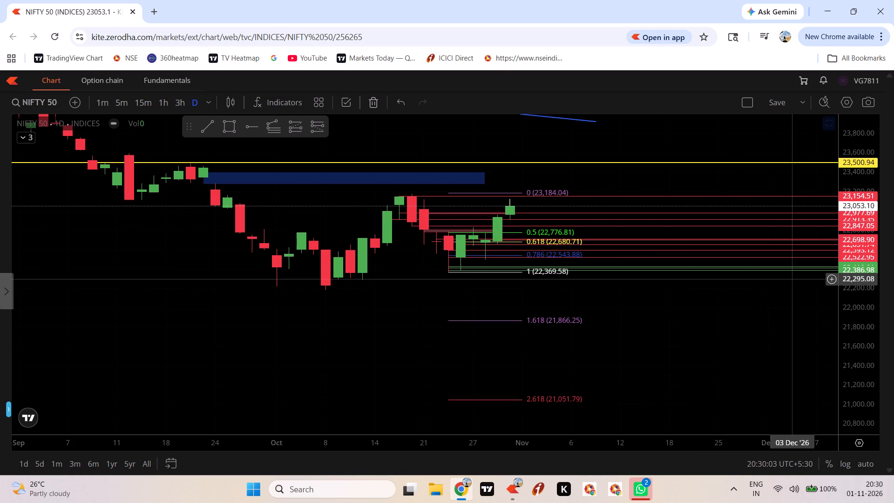
scroll(707, 345, down, 5)
drag(766, 338, 638, 398)
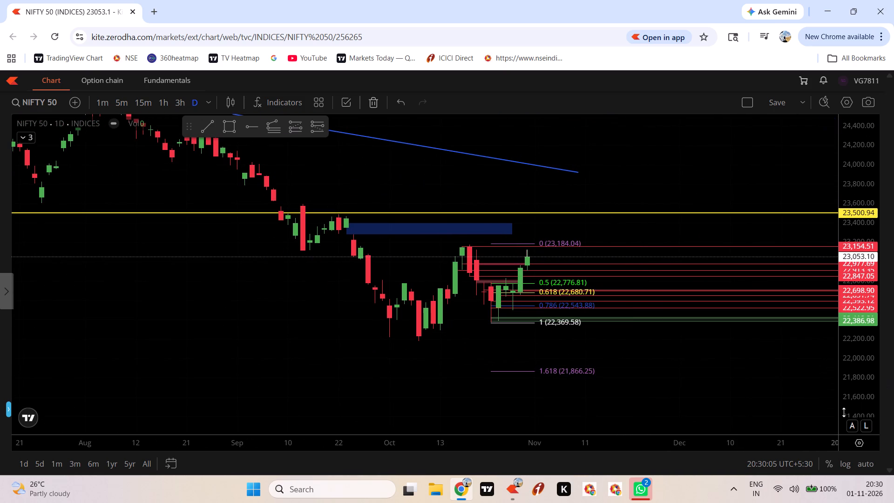
scroll(750, 387, down, 7)
drag(798, 363, 795, 364)
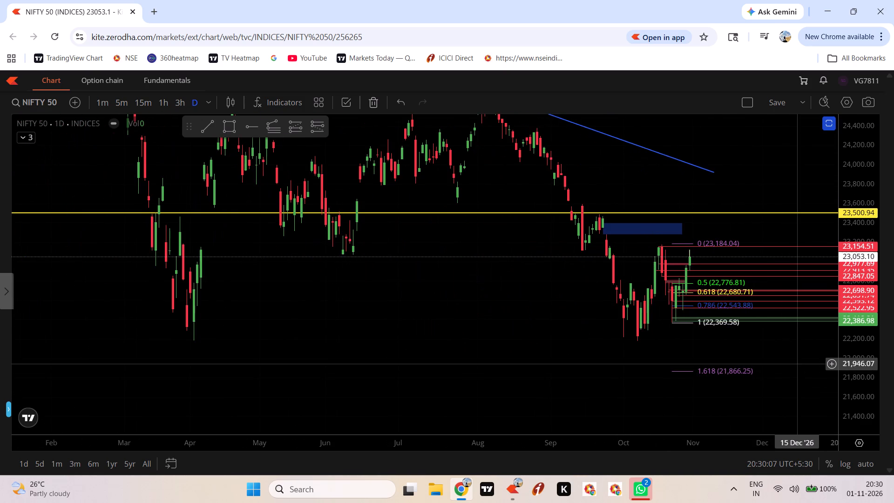
drag(795, 364, 742, 374)
Draw a rectangle with template S along the March and October lows, from 27 Mar '26 at about 22,325 to 8 Nov '26 at about 22,205.
click(230, 129)
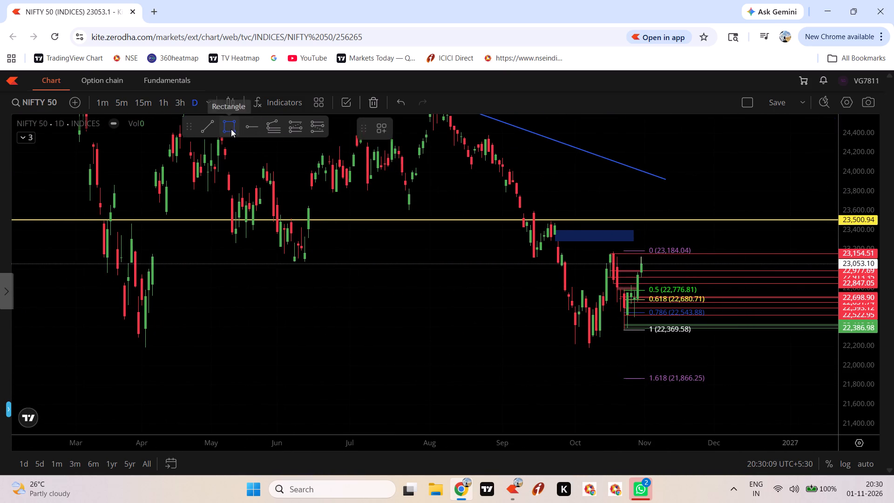
click(385, 131)
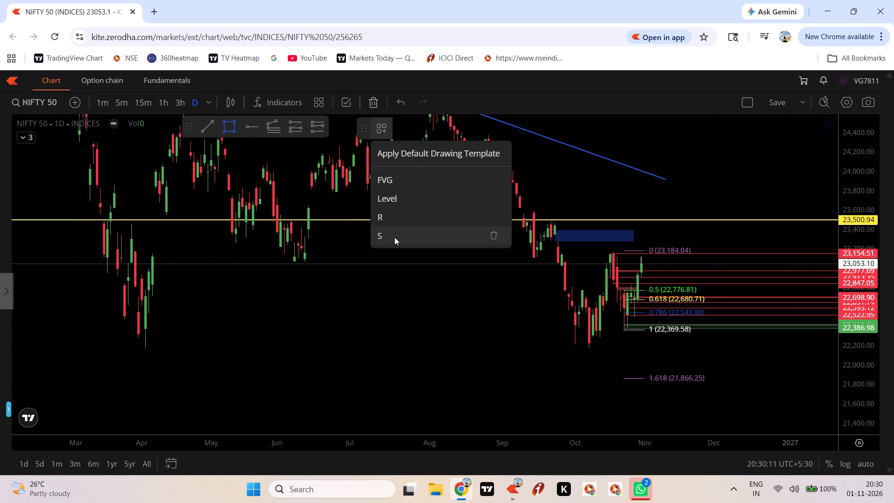
click(394, 237)
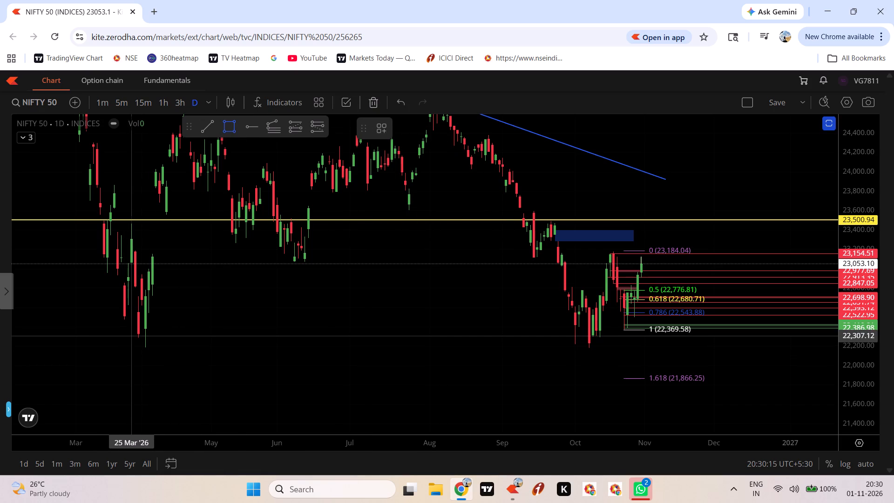
click(134, 334)
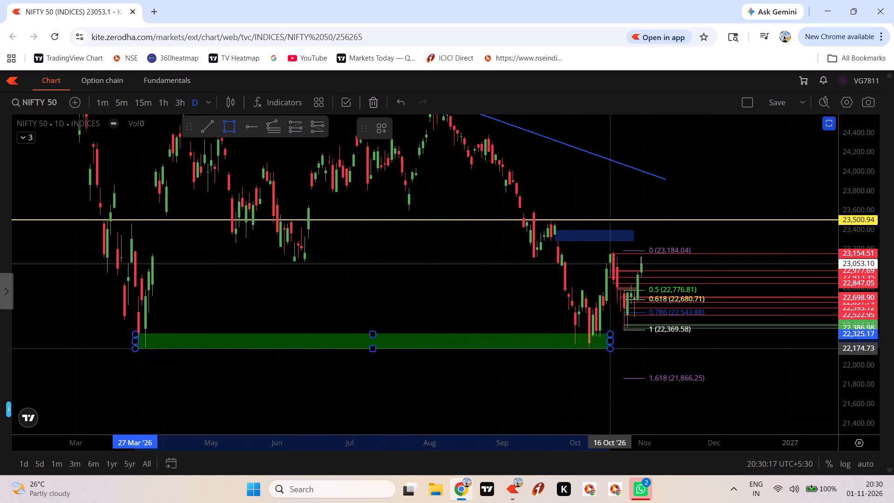
click(662, 346)
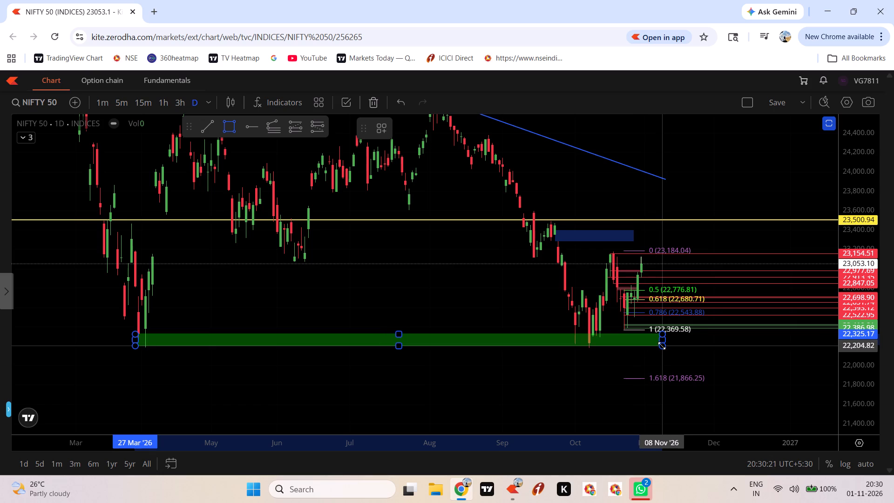
click(728, 360)
Draw a rectangle with template R below the blue zone, from 24 Sep '26 at about 23,174 to 5 Nov '26 at about 23,029.
scroll(702, 358, up, 7)
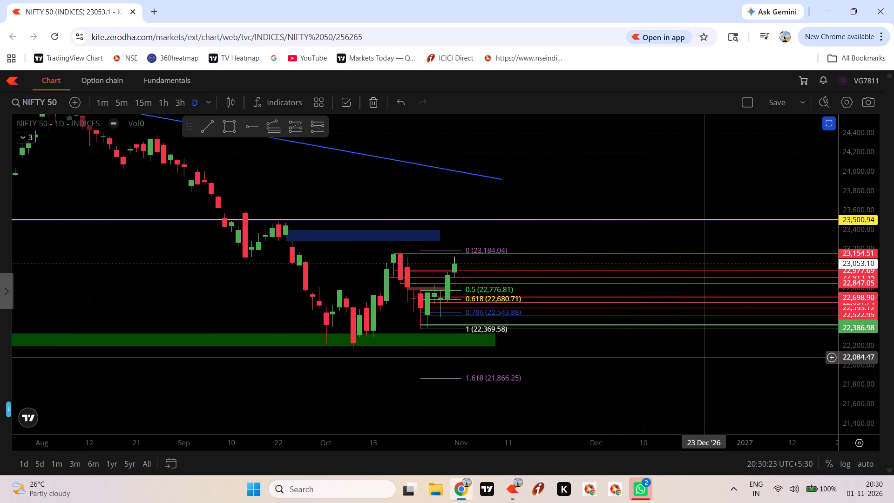
drag(679, 358, 762, 378)
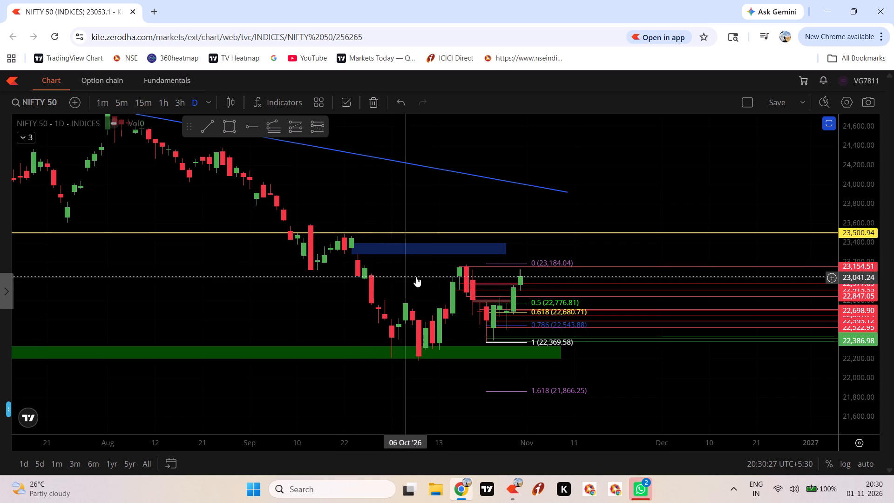
click(232, 129)
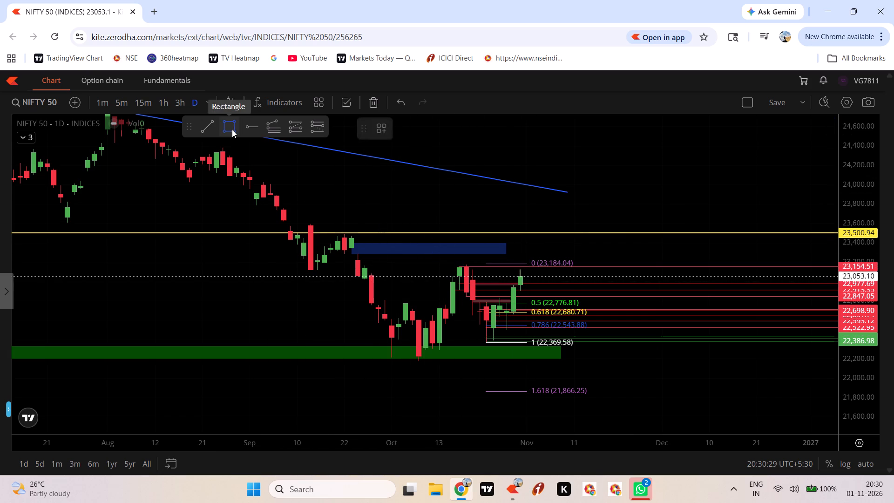
click(382, 130)
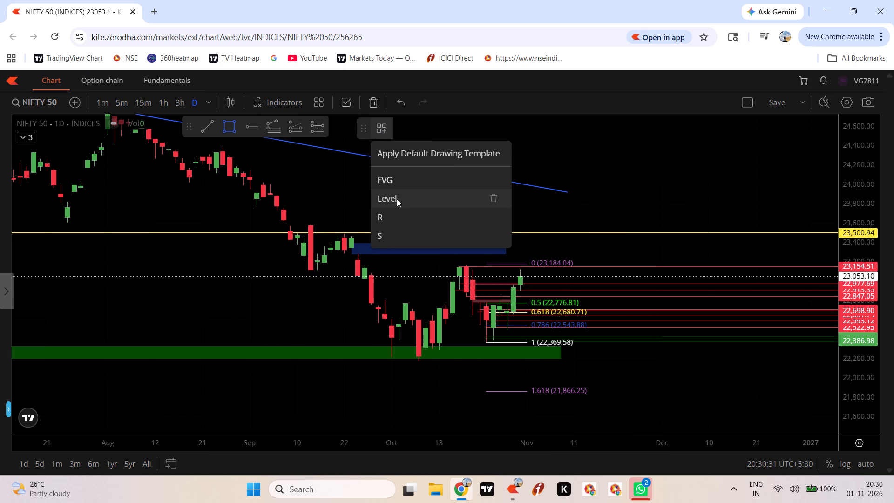
click(391, 218)
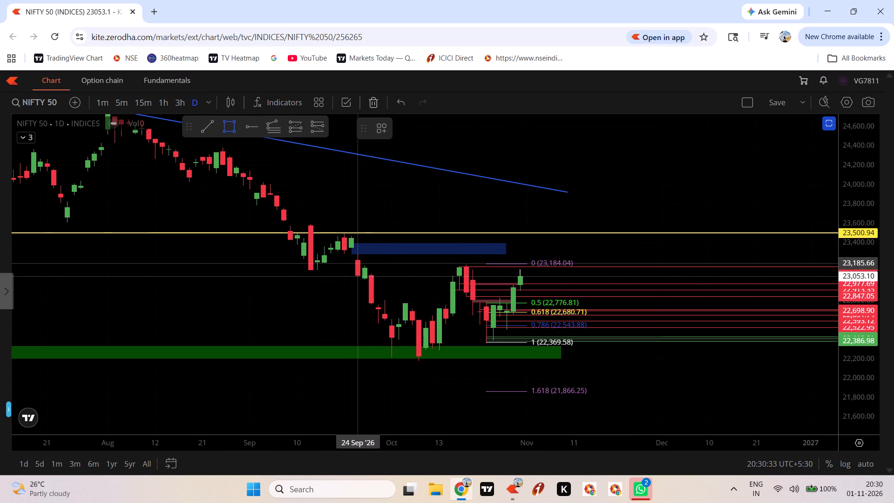
click(361, 265)
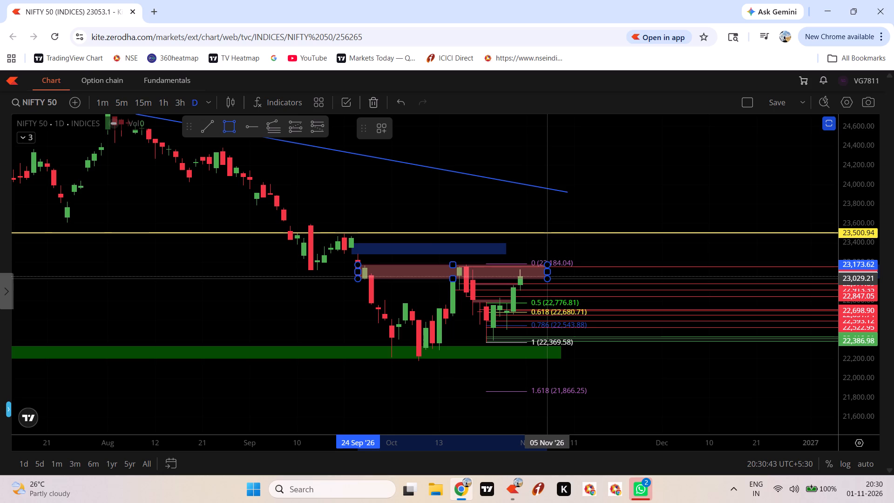
click(544, 279)
Adjust the red resistance rectangle below the blue zone to start on 25 Sep '26 and span about 23,156 down to 23,016.
click(360, 265)
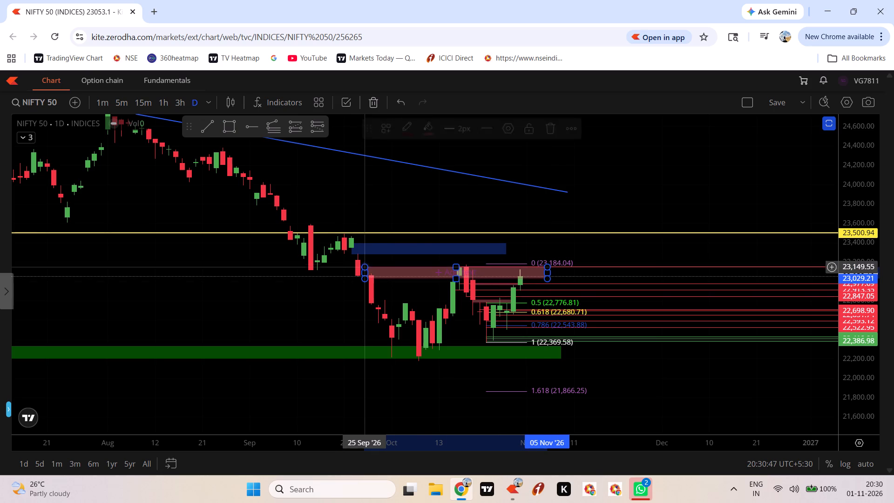
click(632, 203)
scroll(862, 207, up, 7)
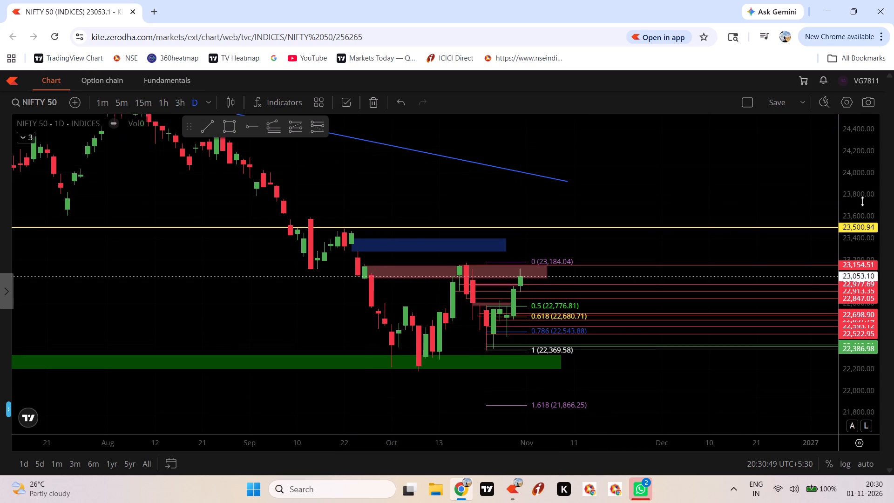
scroll(862, 201, up, 15)
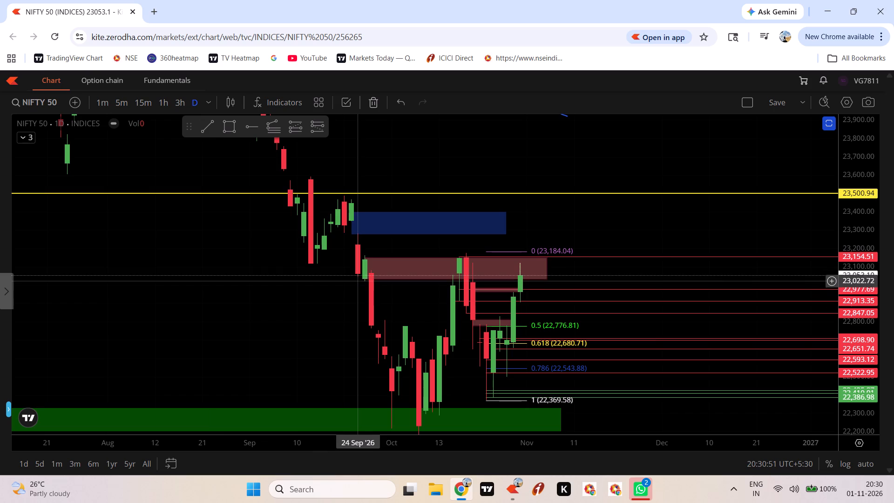
click(363, 281)
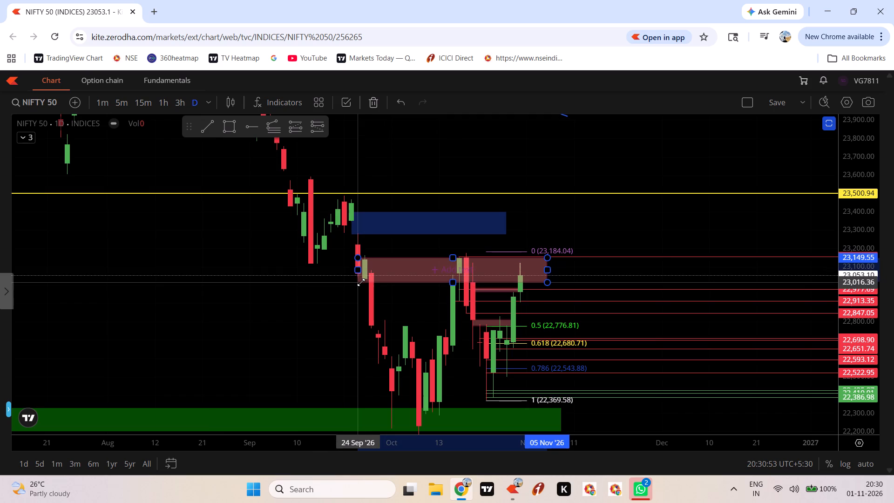
click(380, 245)
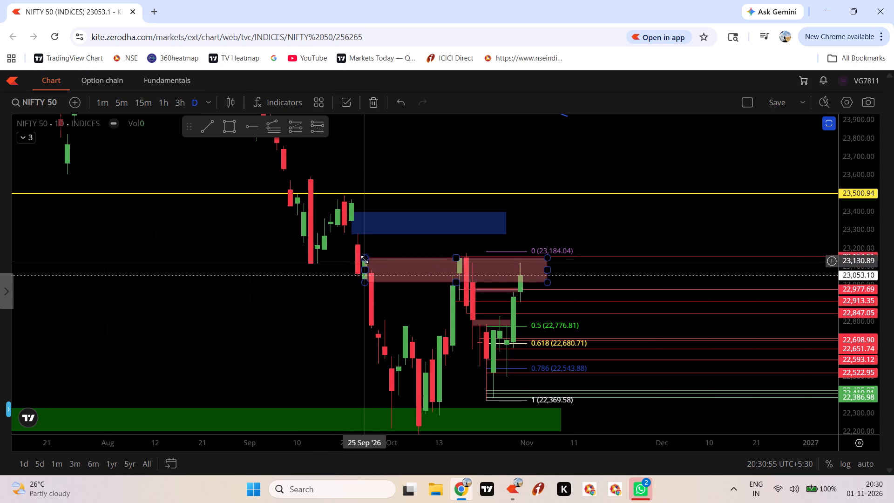
click(364, 258)
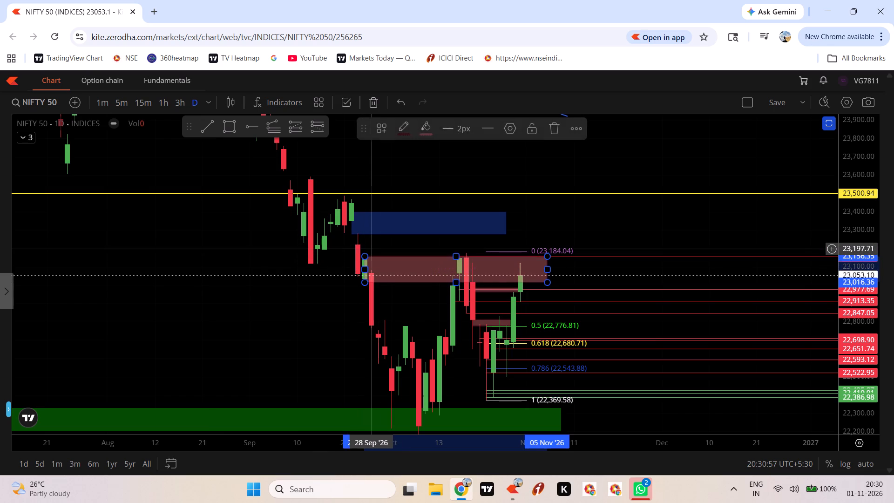
click(379, 247)
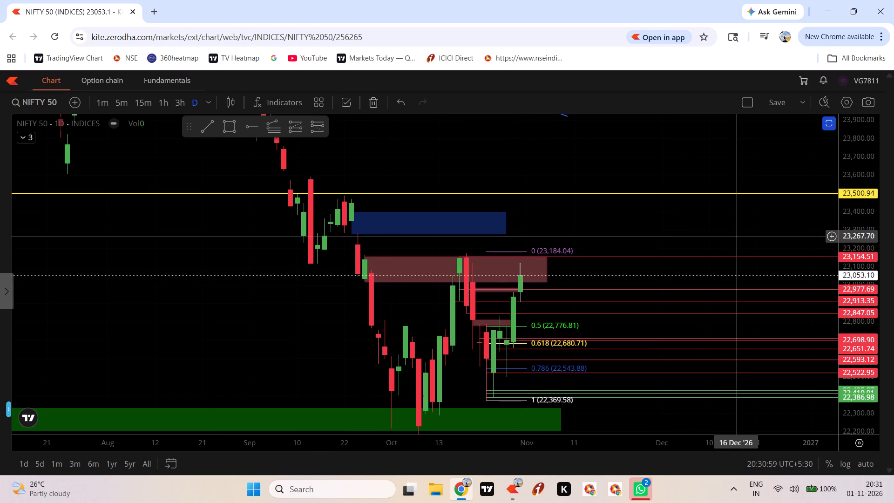
Extend the blue zone's later end in time to early November '26, just past the end of the red zone.
drag(739, 243, 799, 189)
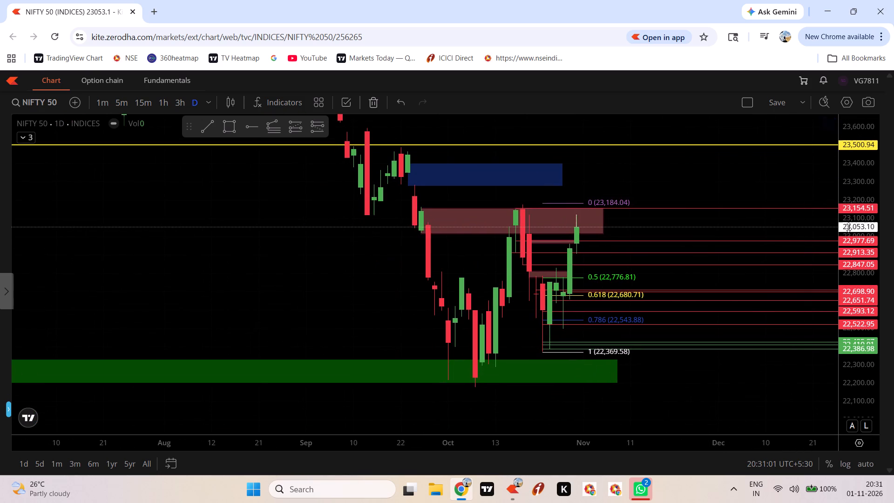
drag(562, 175, 586, 174)
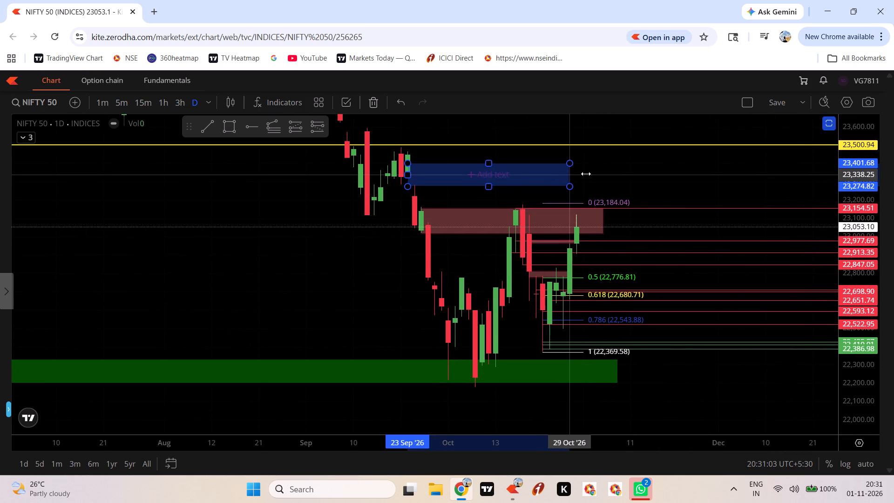
drag(586, 174, 608, 175)
click(691, 173)
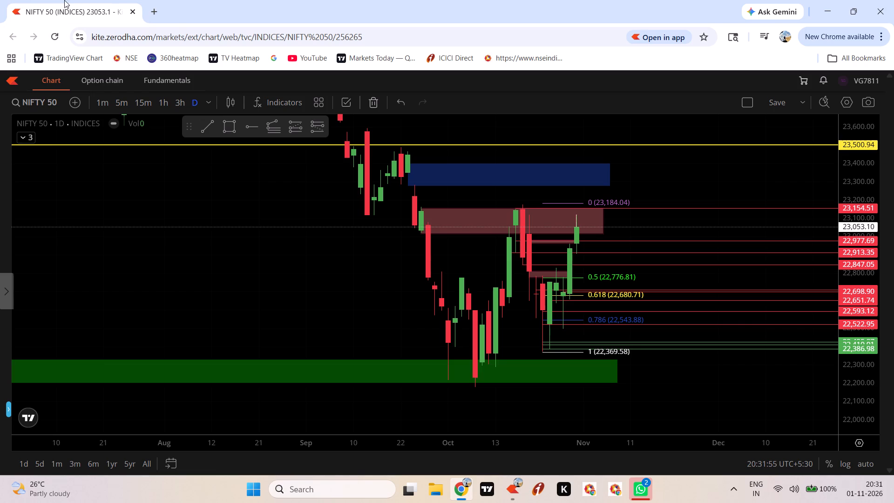
Show the hidden EMA Cross indicator on the daily chart.
drag(682, 185, 650, 180)
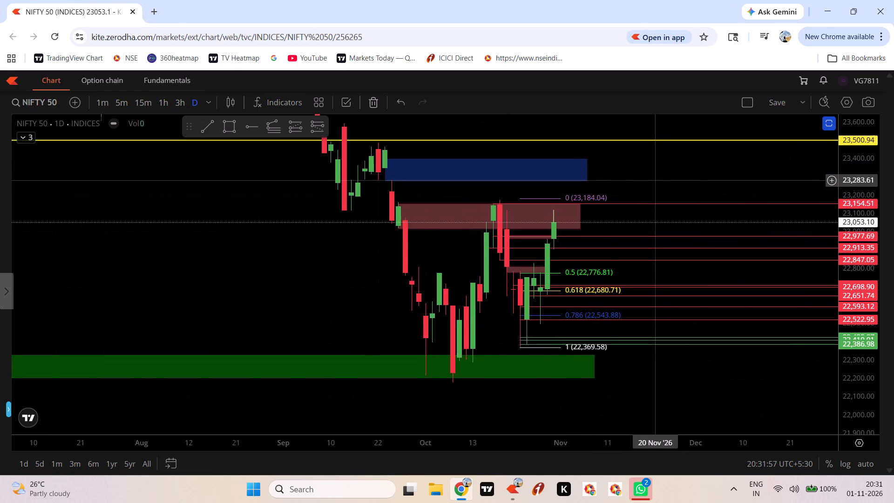
drag(650, 180, 663, 176)
scroll(867, 171, down, 16)
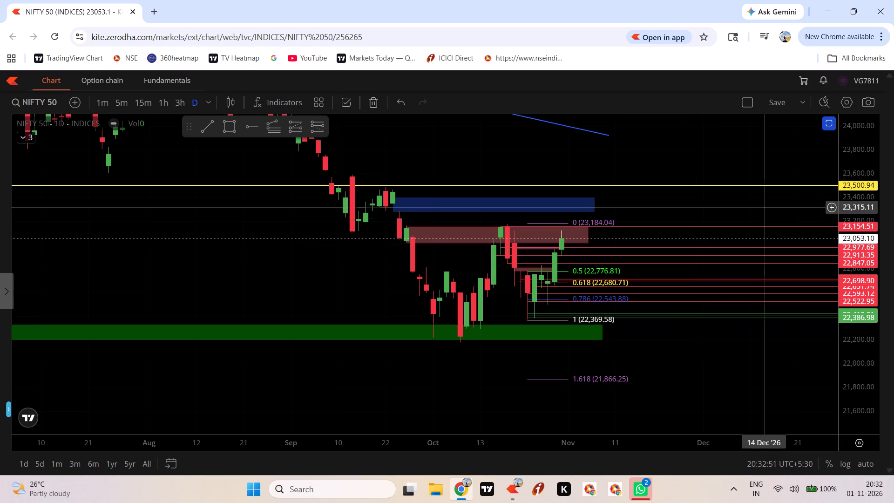
scroll(853, 199, down, 18)
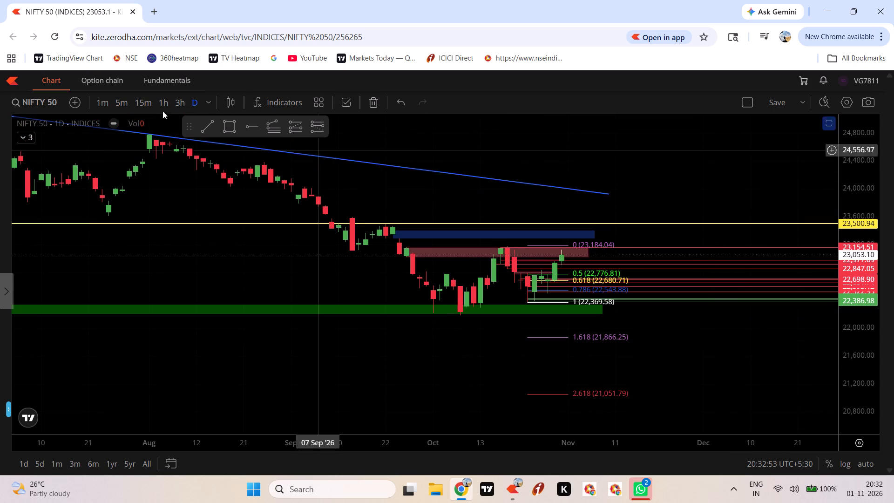
click(23, 138)
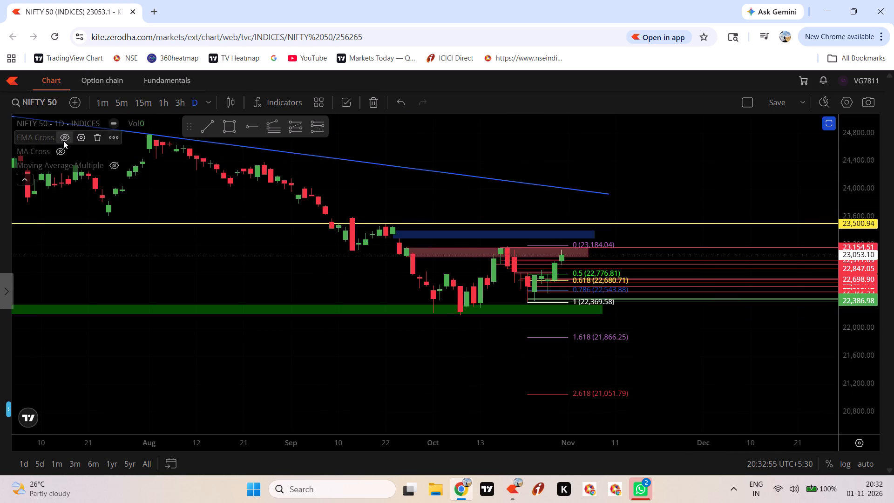
click(63, 139)
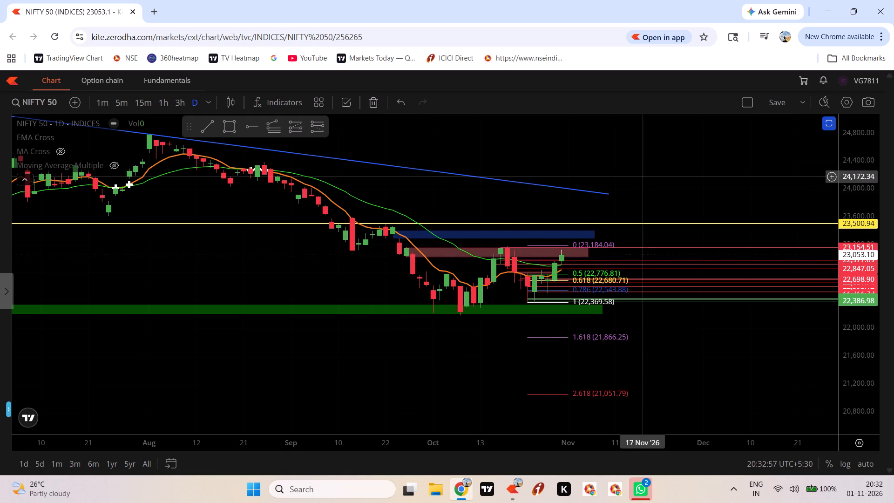
Examine the EMA Cross lines and crossovers against the daily candles, the descending trendline and the marked support and resistance zones.
scroll(680, 190, down, 5)
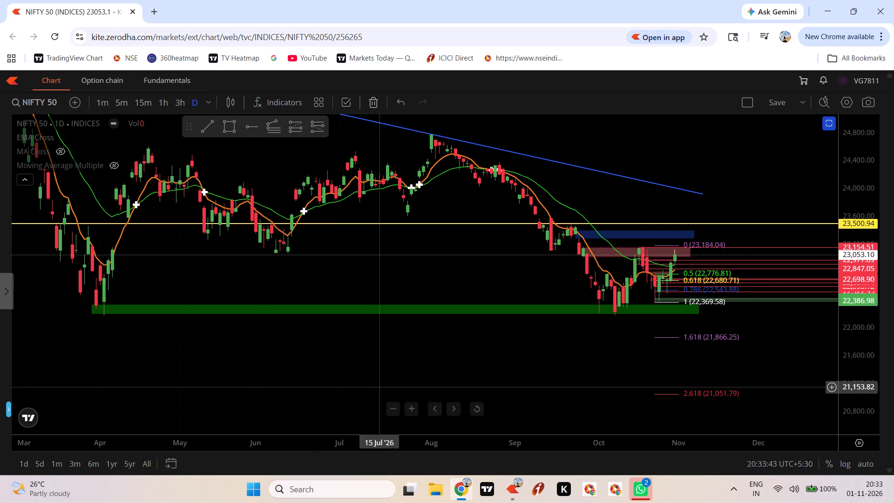
click(441, 390)
click(28, 176)
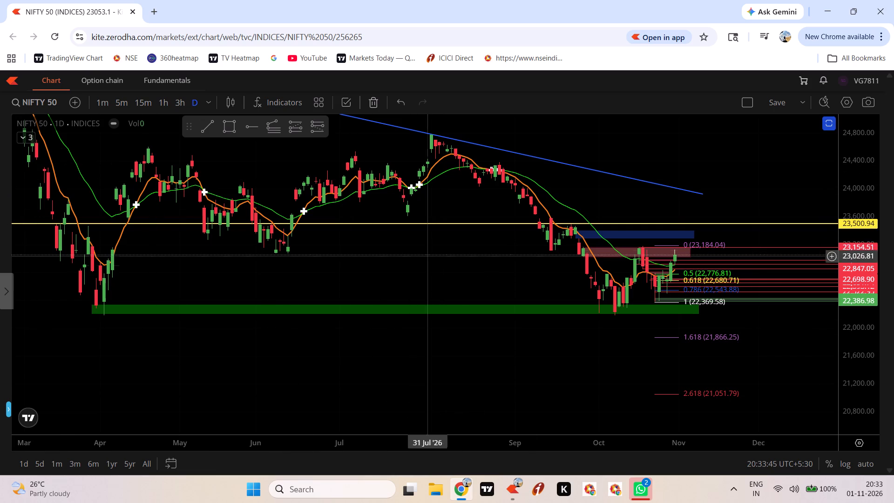
scroll(864, 199, down, 7)
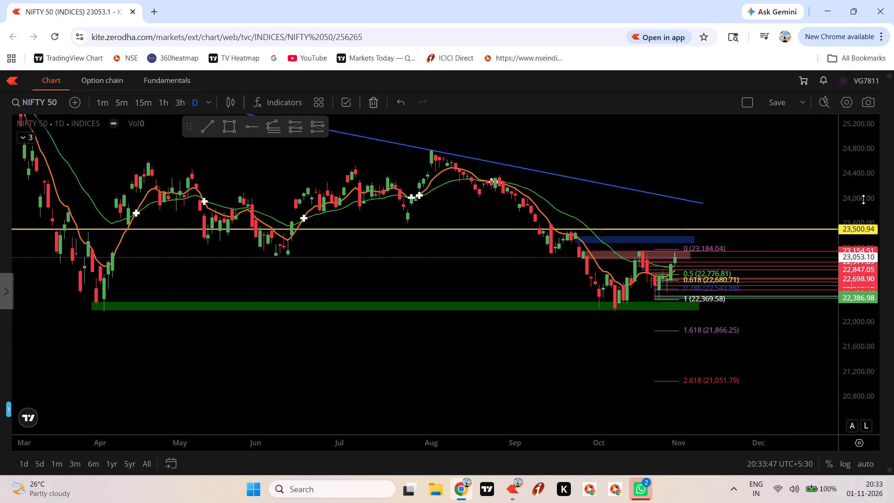
scroll(863, 199, down, 9)
scroll(788, 192, down, 6)
drag(793, 187, 663, 217)
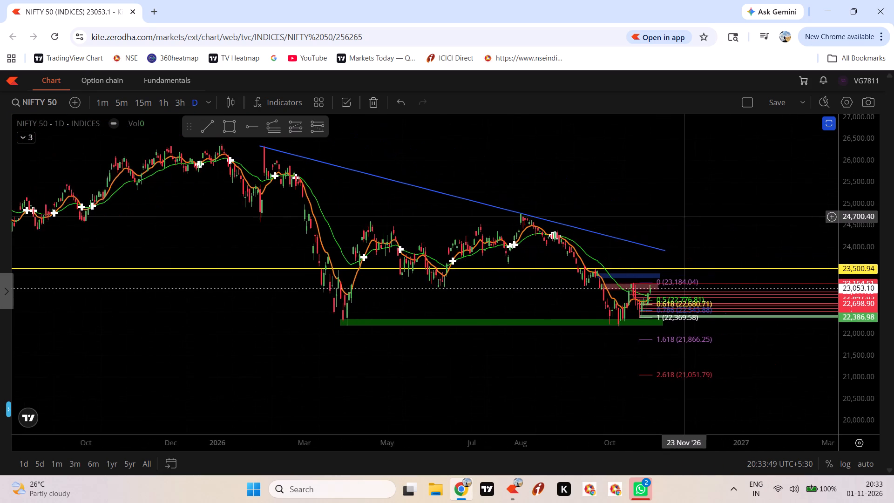
drag(663, 217, 650, 217)
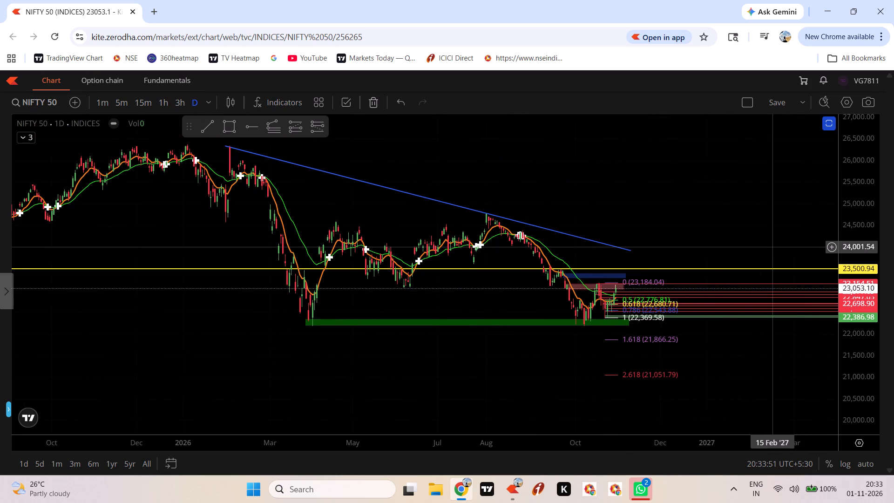
scroll(711, 234, up, 5)
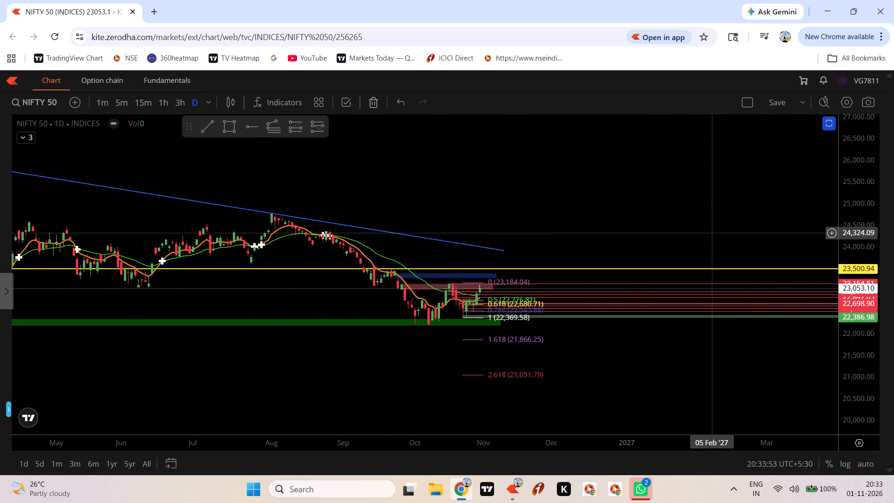
drag(658, 238, 796, 193)
scroll(847, 190, up, 6)
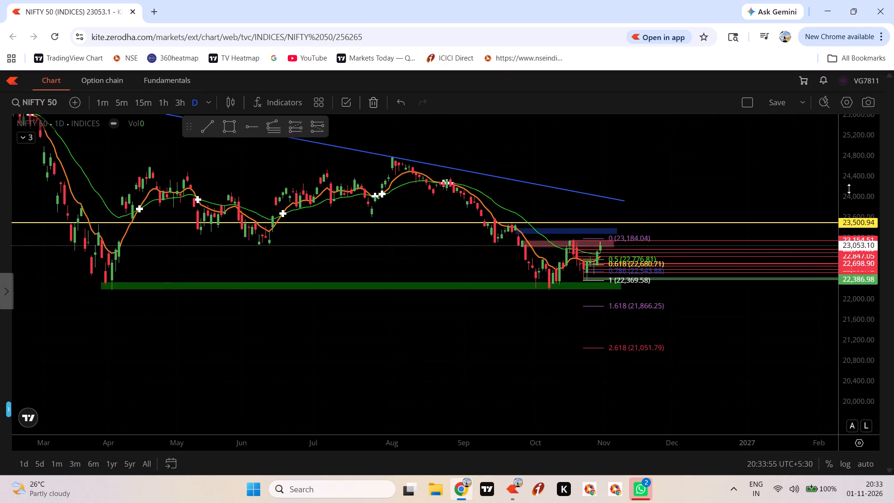
scroll(849, 189, up, 4)
scroll(781, 197, up, 1)
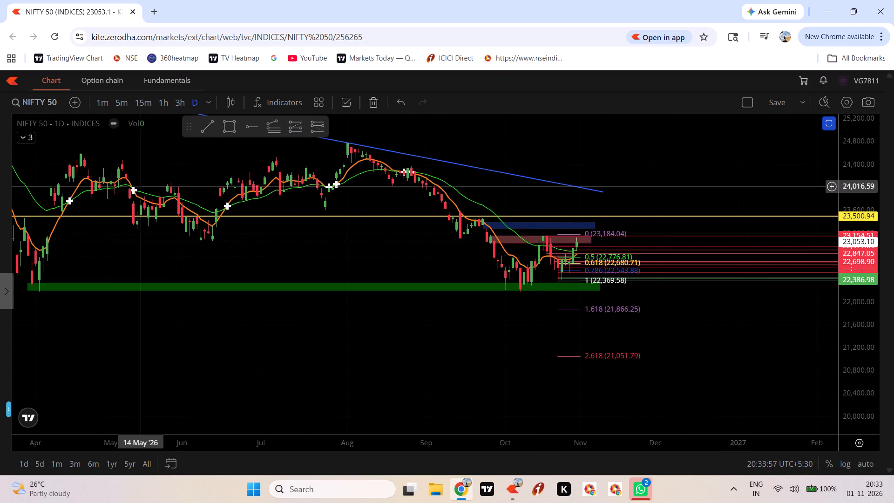
click(27, 138)
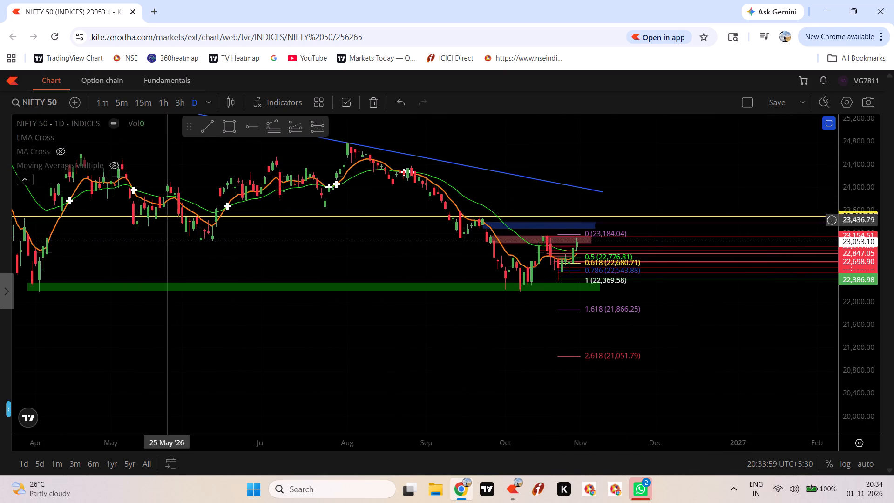
click(423, 384)
click(802, 192)
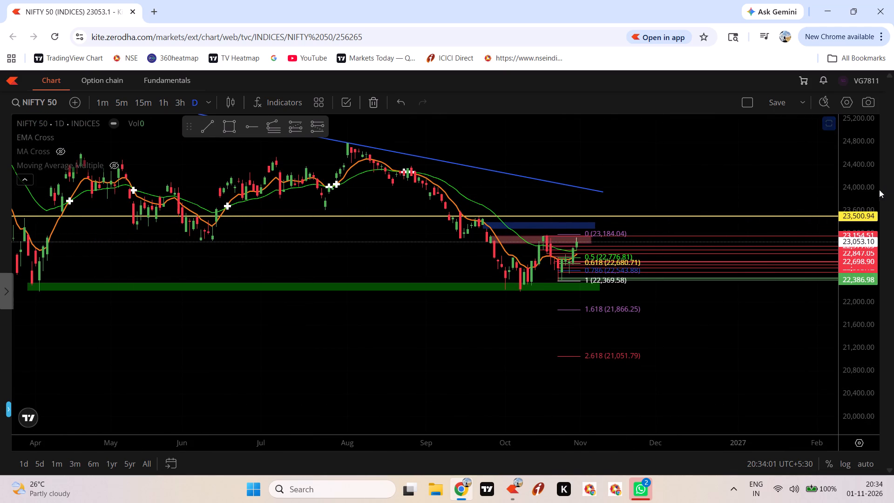
scroll(857, 204, up, 6)
drag(753, 168, 757, 230)
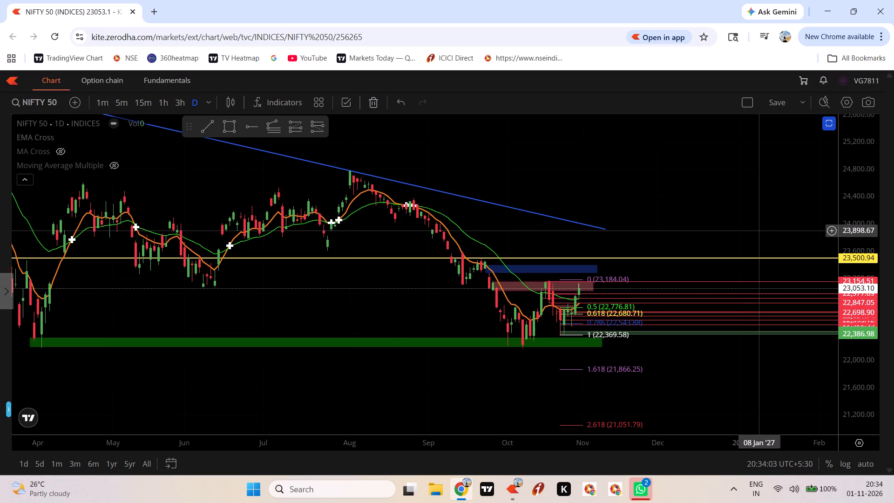
scroll(741, 226, up, 4)
scroll(736, 227, down, 3)
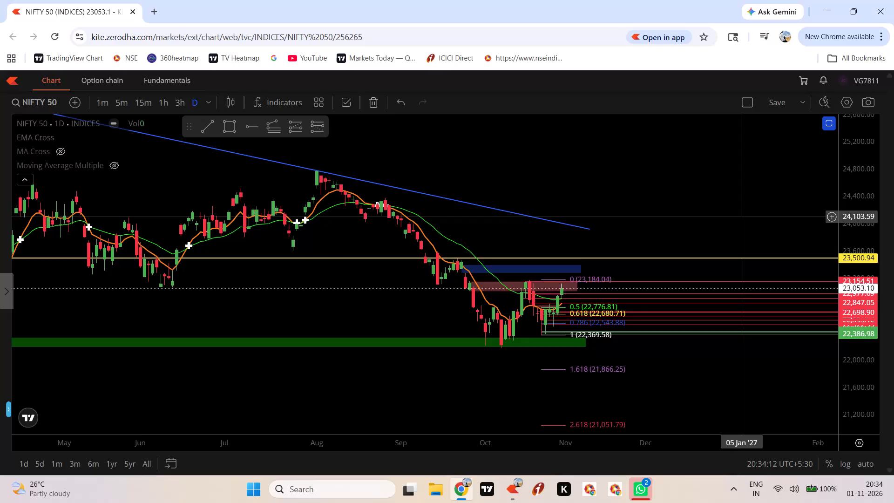
scroll(743, 217, down, 2)
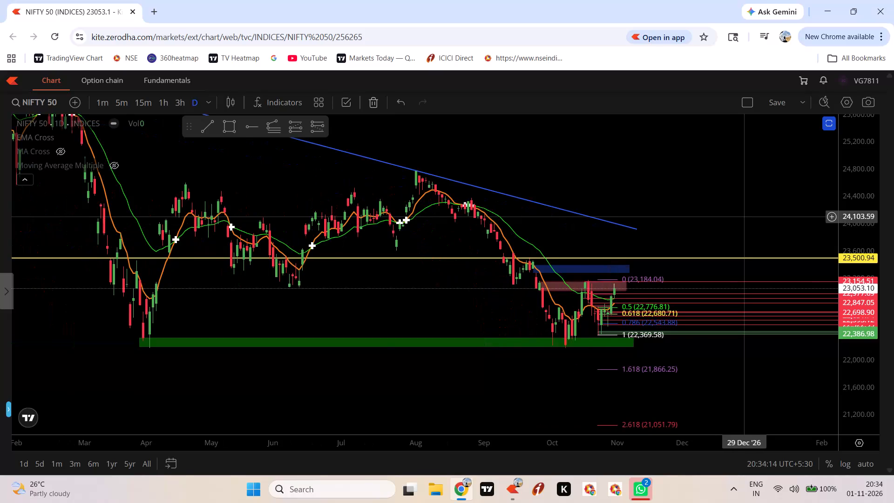
scroll(743, 217, down, 8)
scroll(745, 217, up, 8)
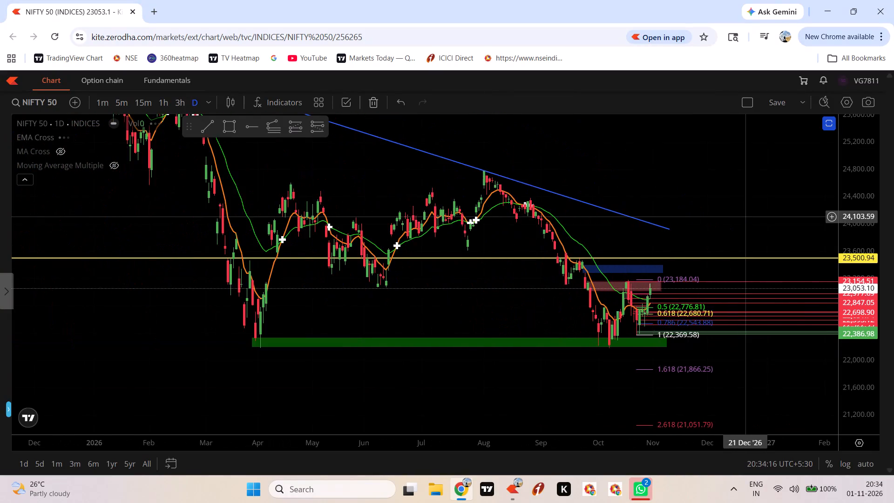
scroll(745, 217, up, 4)
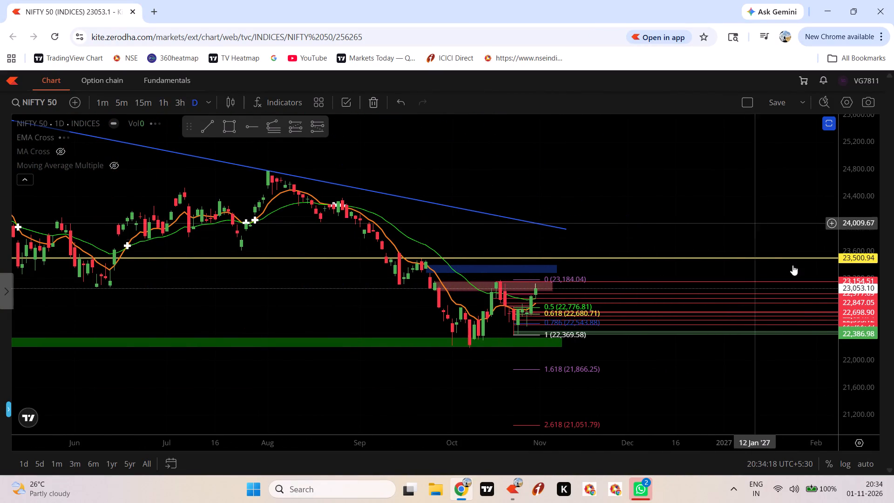
scroll(791, 258, down, 4)
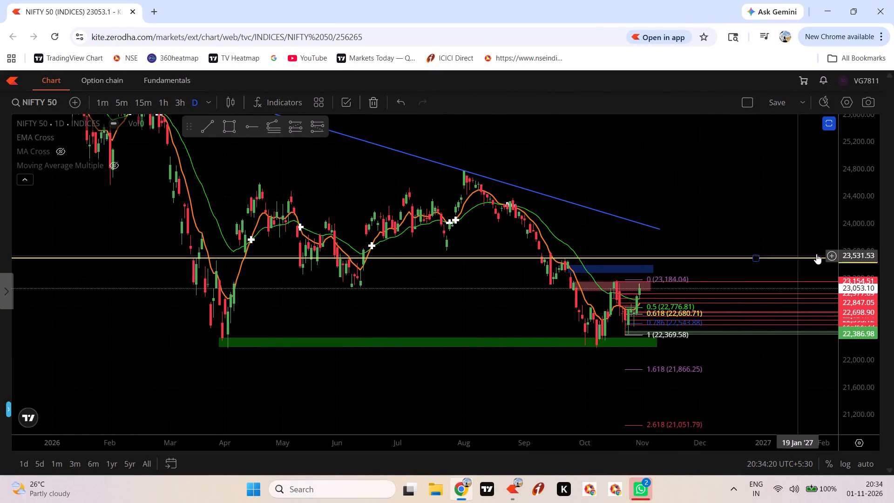
Delete the yellow horizontal line at 23,500.94.
click(813, 258)
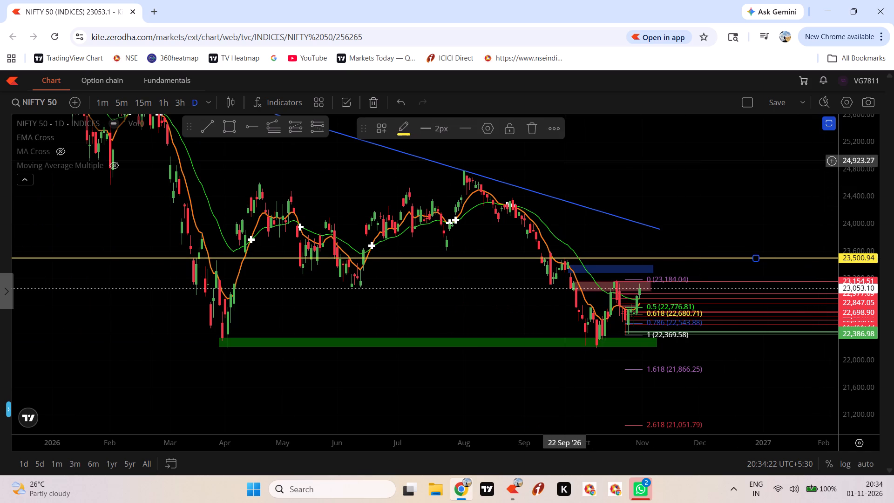
click(528, 126)
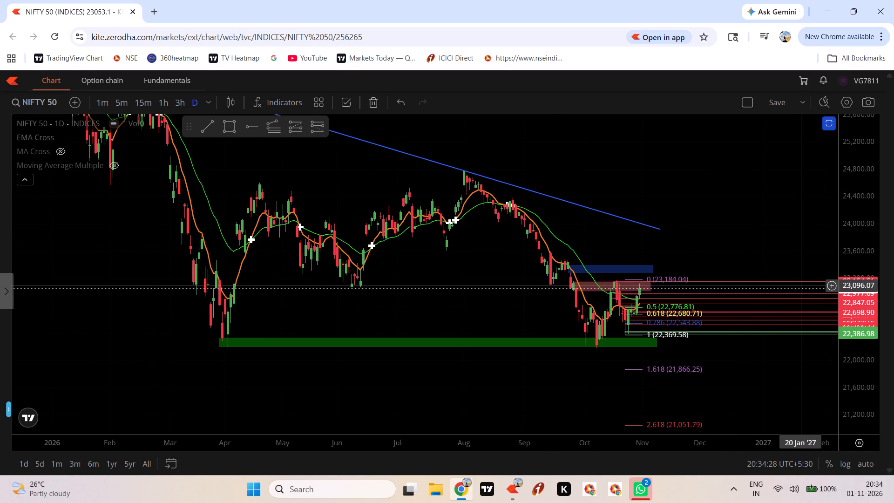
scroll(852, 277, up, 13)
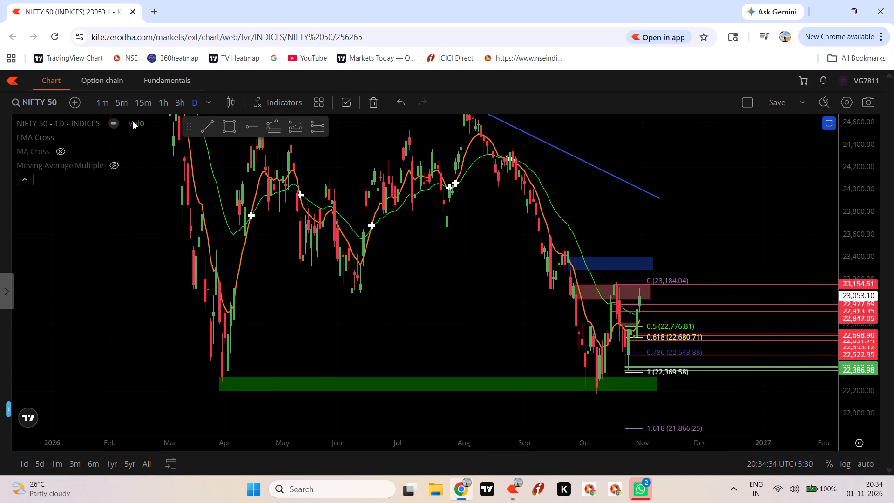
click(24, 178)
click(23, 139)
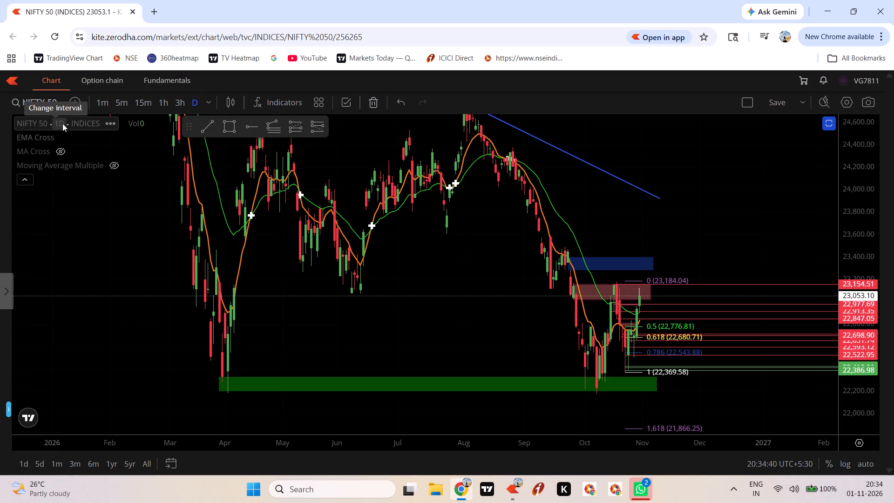
Hide the EMA Cross indicator on the daily chart and collapse the indicator legend.
click(63, 137)
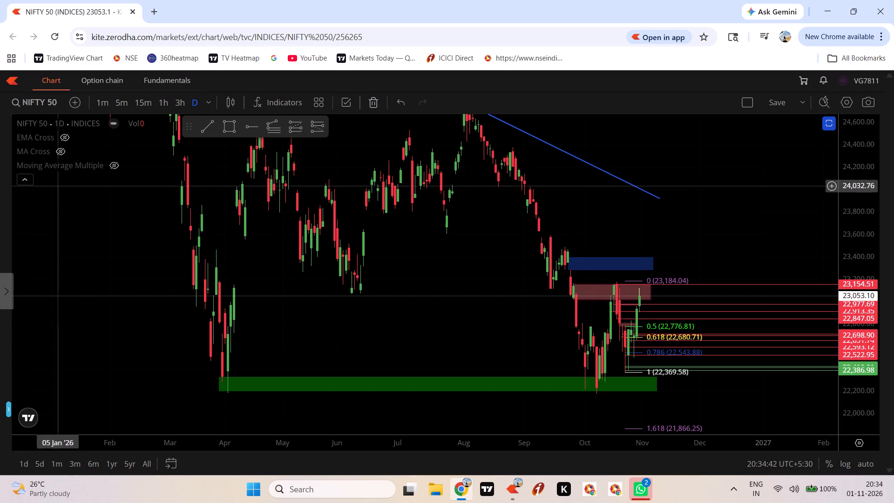
click(26, 181)
Draw a trend-based Fibonacci extension from the 31 Jul '26 high near 24,789 to the 9 Oct '26 low near 22,195, projected from about 24,804 at 7 Dec '26.
scroll(870, 235, down, 4)
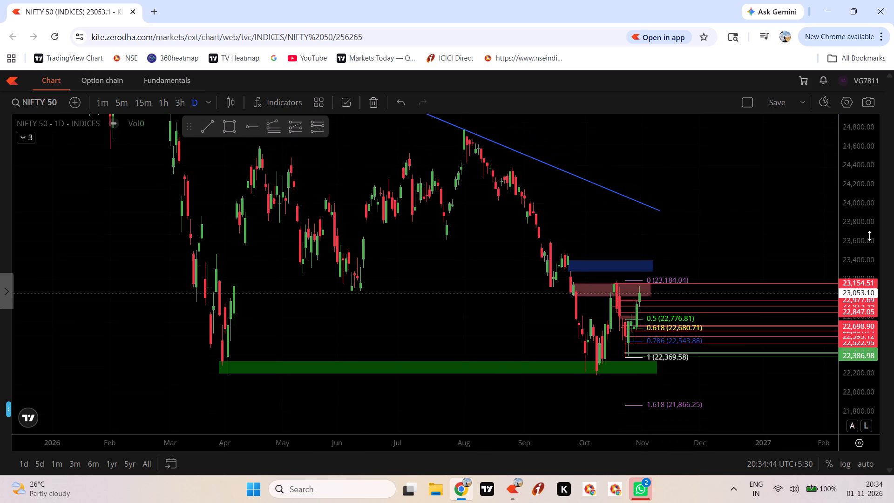
scroll(869, 236, down, 7)
scroll(768, 238, up, 5)
drag(698, 248, 773, 245)
drag(752, 250, 754, 270)
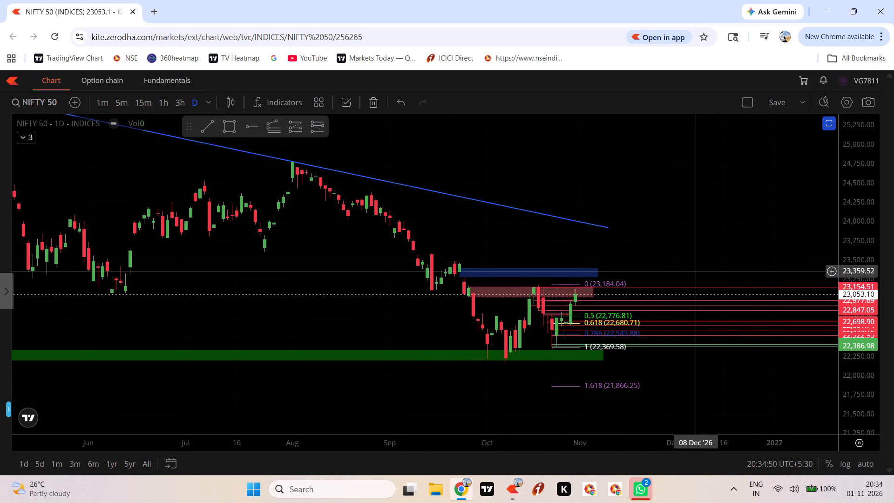
click(268, 129)
click(288, 161)
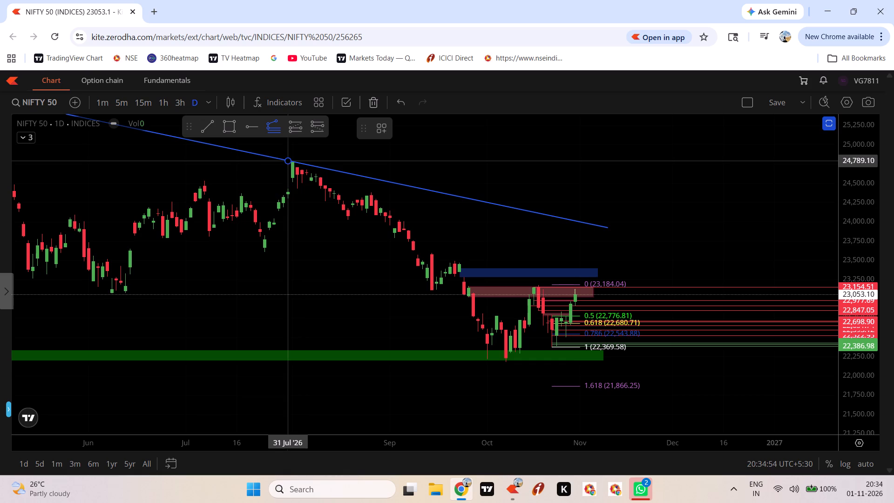
click(509, 360)
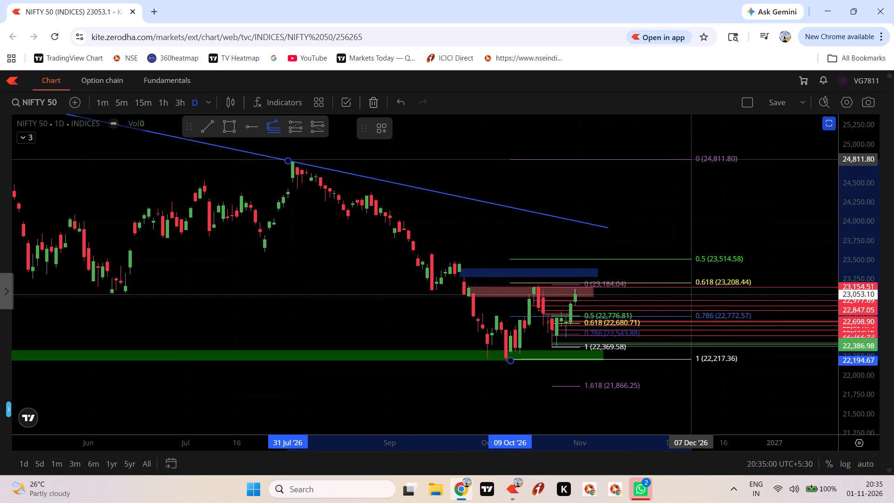
click(693, 160)
click(768, 217)
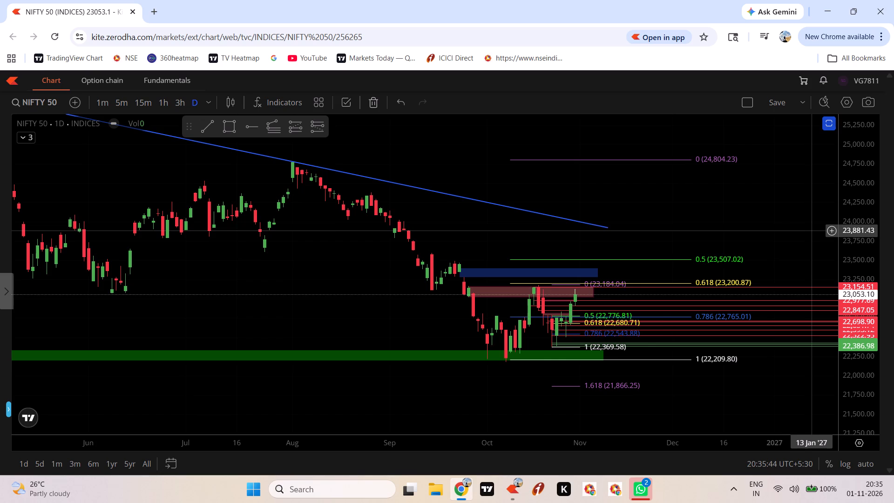
Examine the new Fibonacci levels against the recent daily candles, the descending trendline and the blue, red and green zones.
scroll(814, 231, down, 1)
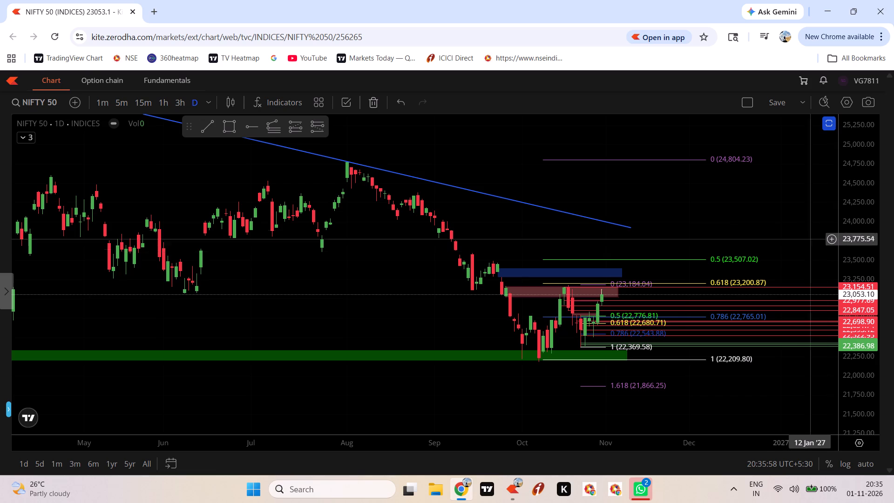
scroll(796, 225, up, 4)
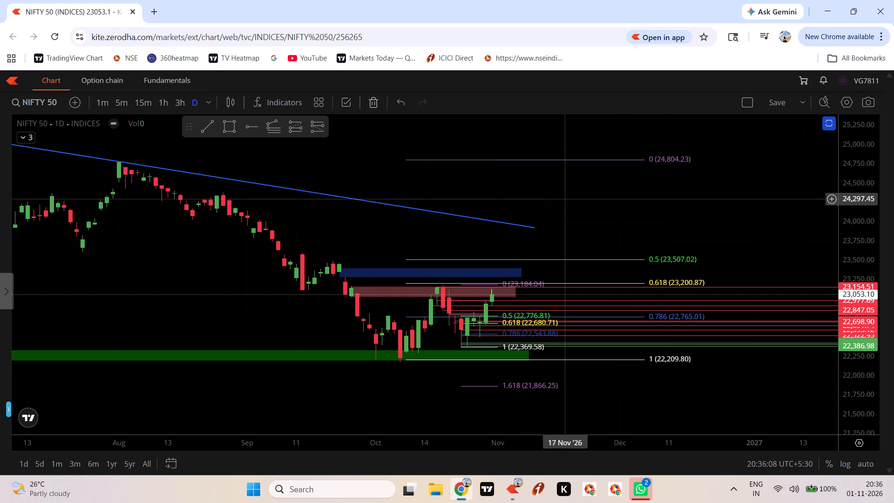
drag(565, 200, 673, 212)
scroll(849, 216, up, 5)
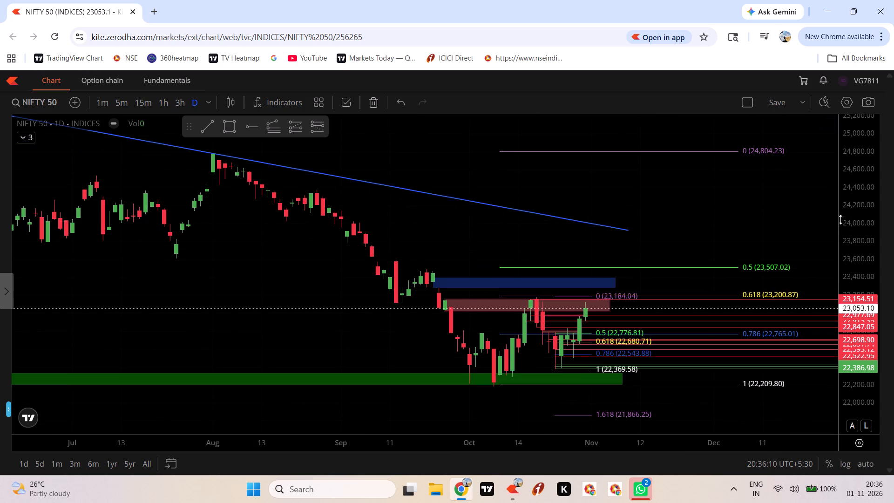
scroll(805, 228, up, 2)
drag(793, 231, 798, 169)
scroll(846, 208, up, 5)
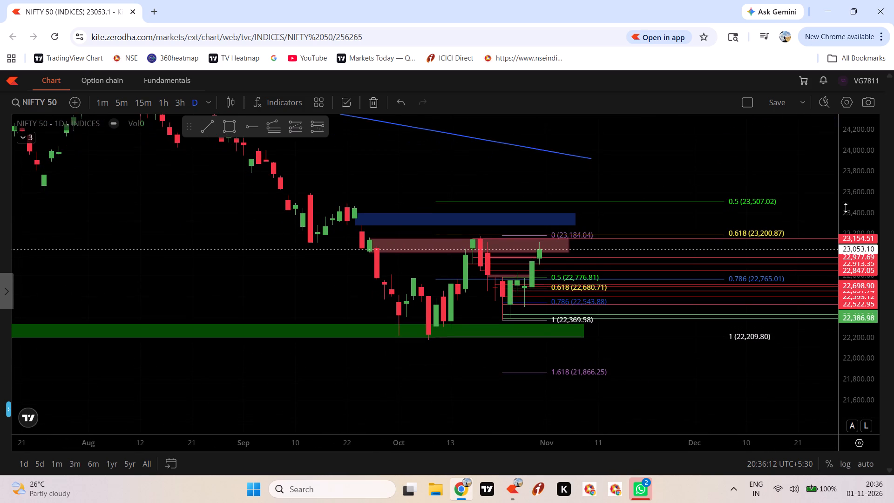
scroll(846, 208, up, 5)
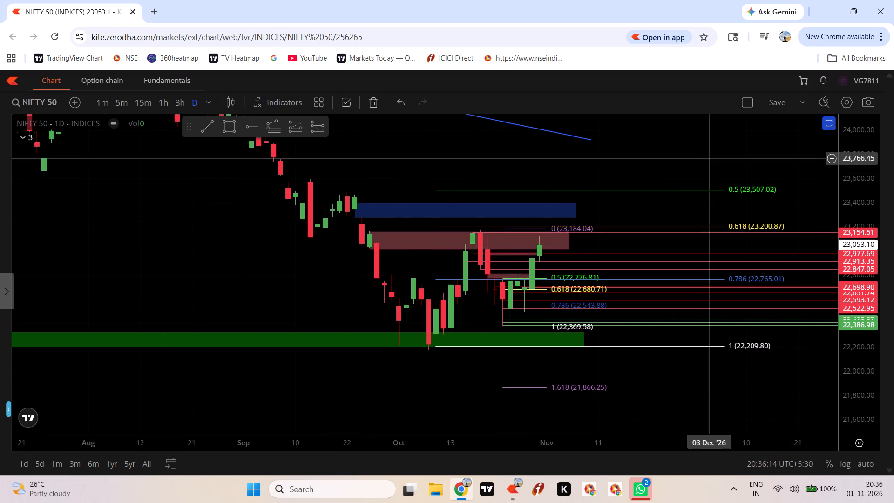
scroll(851, 209, up, 11)
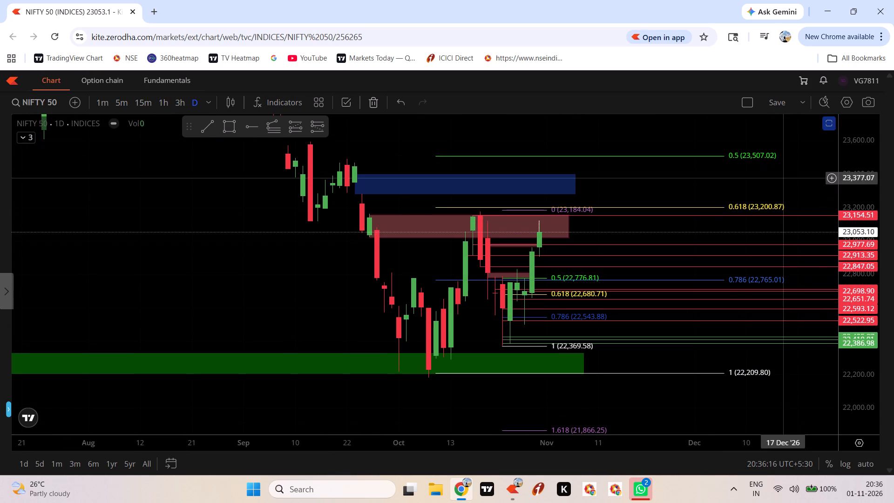
Draw a thin red rectangle from the 30 Oct '26 candle's high, at about 23,105, to 12 Nov '26.
click(596, 132)
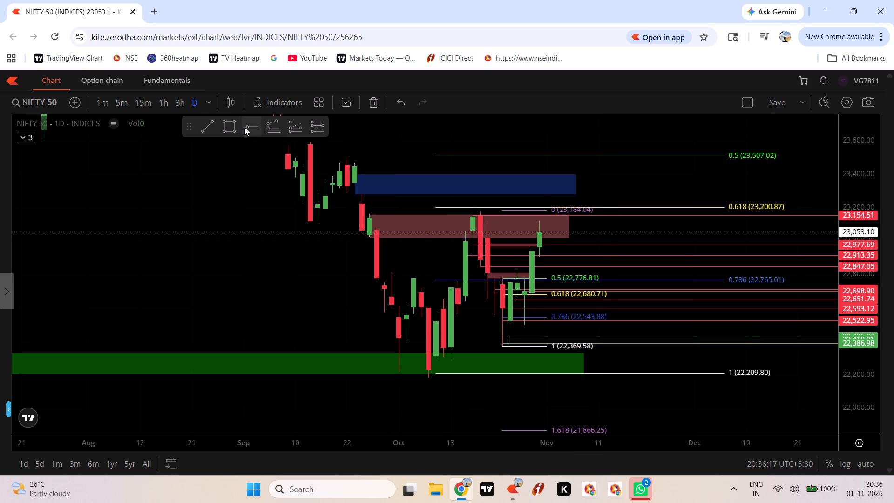
click(247, 127)
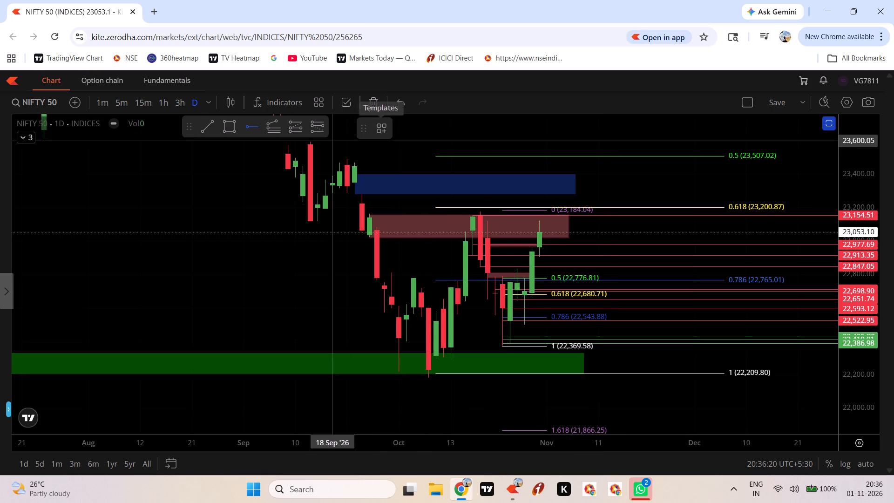
click(231, 132)
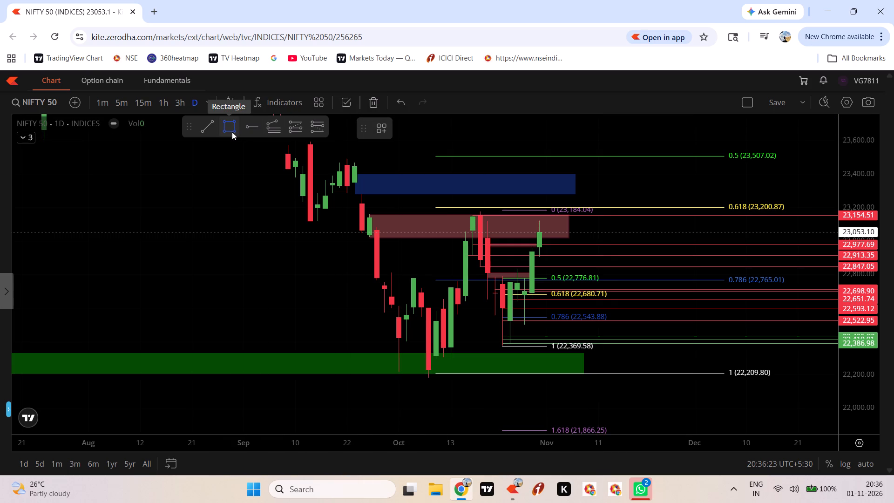
click(537, 221)
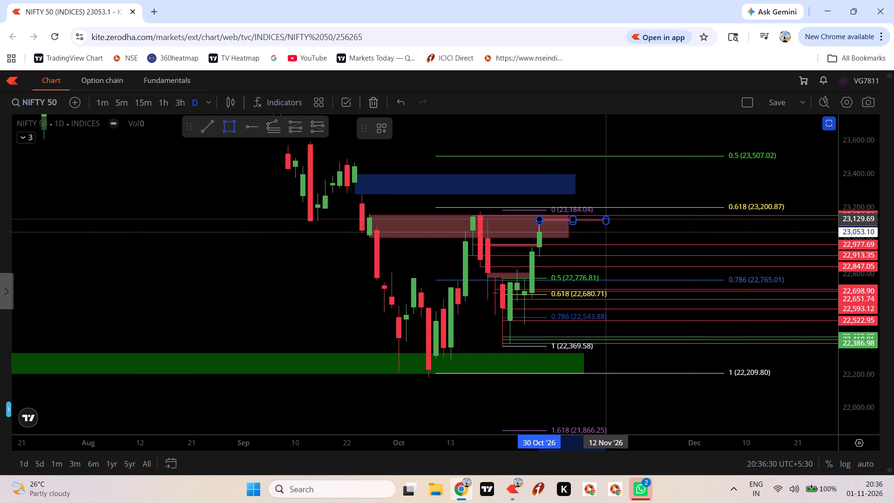
click(606, 223)
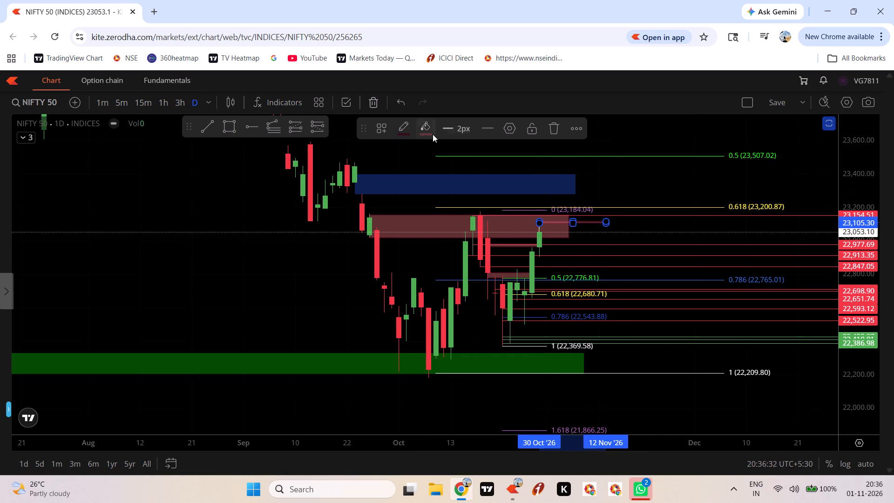
Increase the fill opacity of the thin red rectangle at the 30 Oct '26 high.
click(433, 134)
click(423, 163)
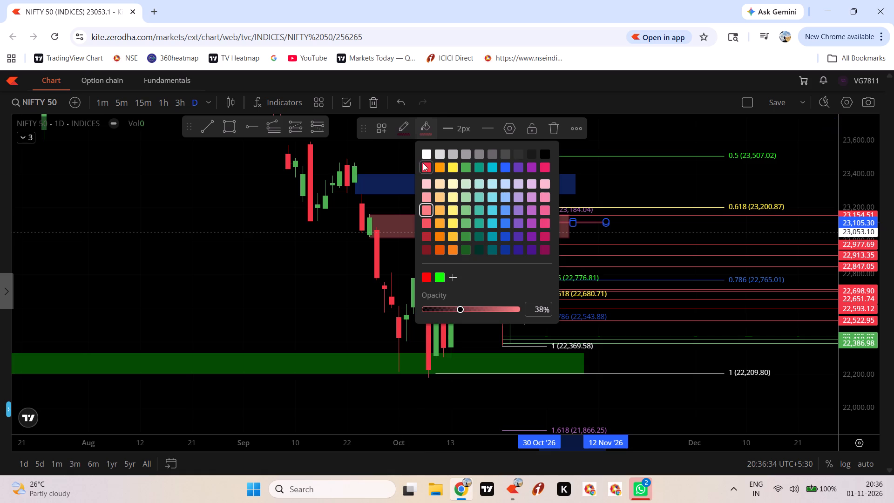
click(422, 124)
drag(460, 308, 486, 307)
click(657, 185)
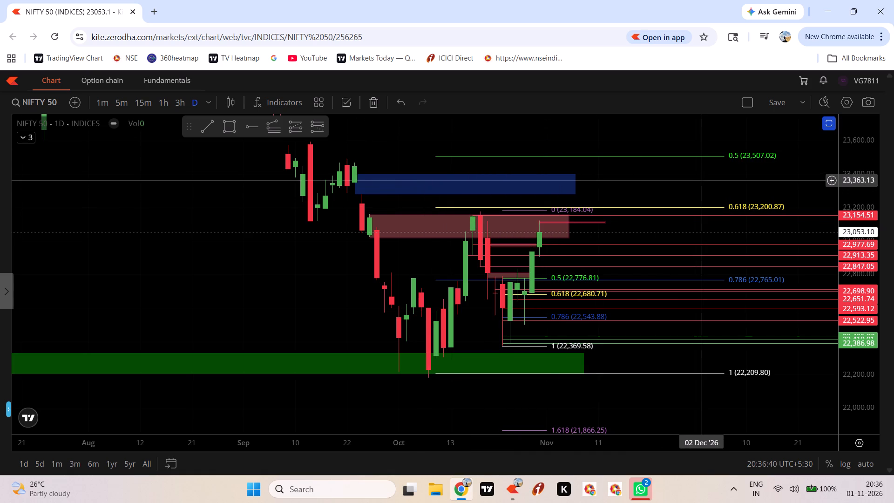
Draw a thin green rectangle with the S template from the 30 Oct '26 candle's low, at about 22,907, to 4 Nov '26.
click(230, 129)
click(384, 129)
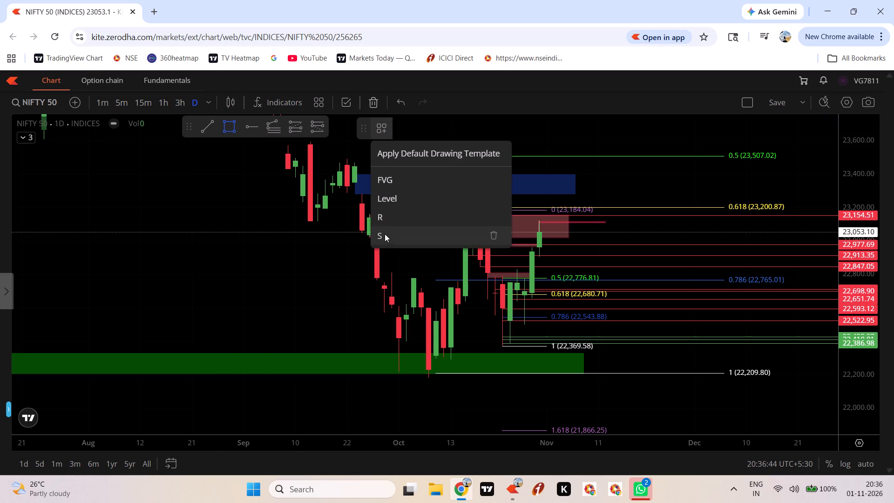
click(380, 238)
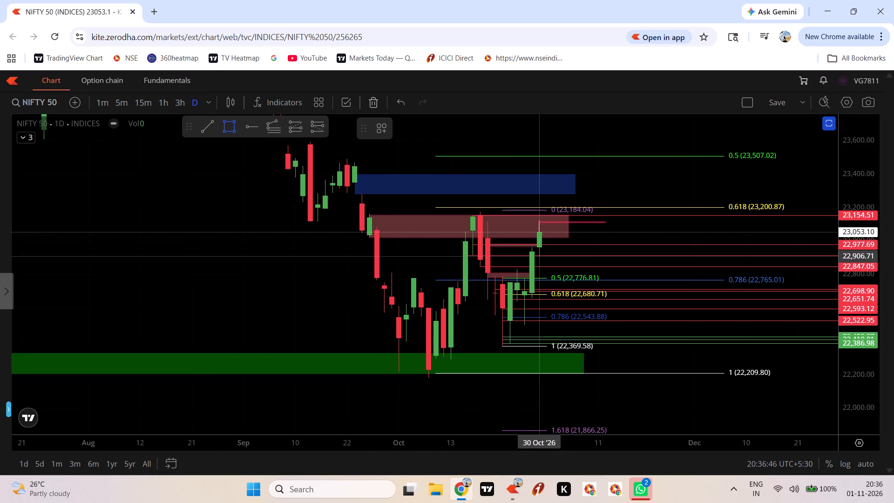
click(536, 257)
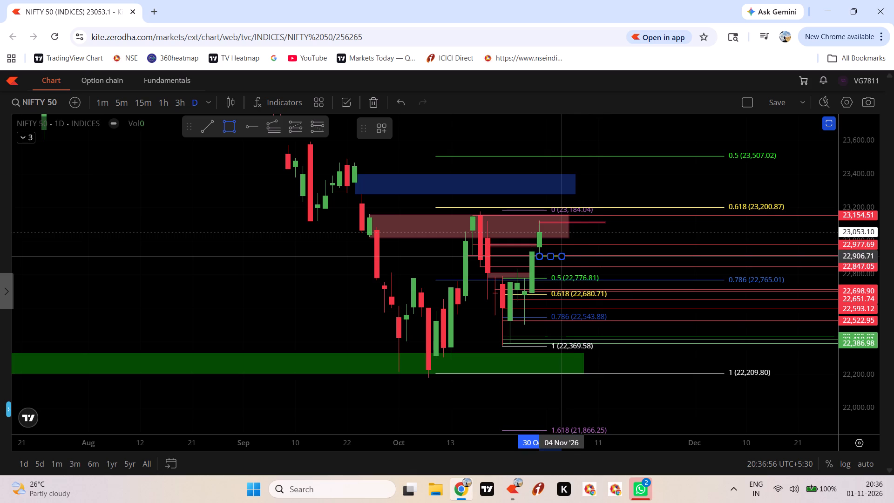
click(563, 256)
Raise the fill opacity of the thin green rectangle to above 80%.
click(425, 133)
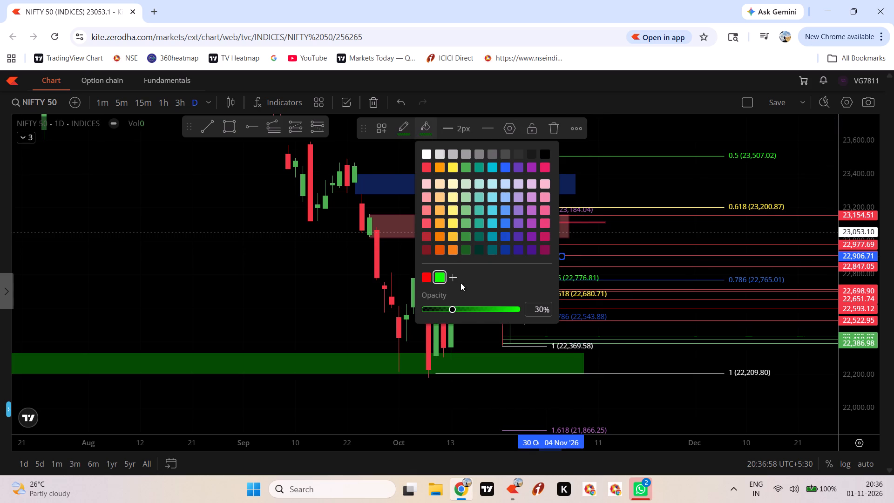
drag(452, 309, 503, 306)
drag(503, 306, 508, 308)
click(633, 174)
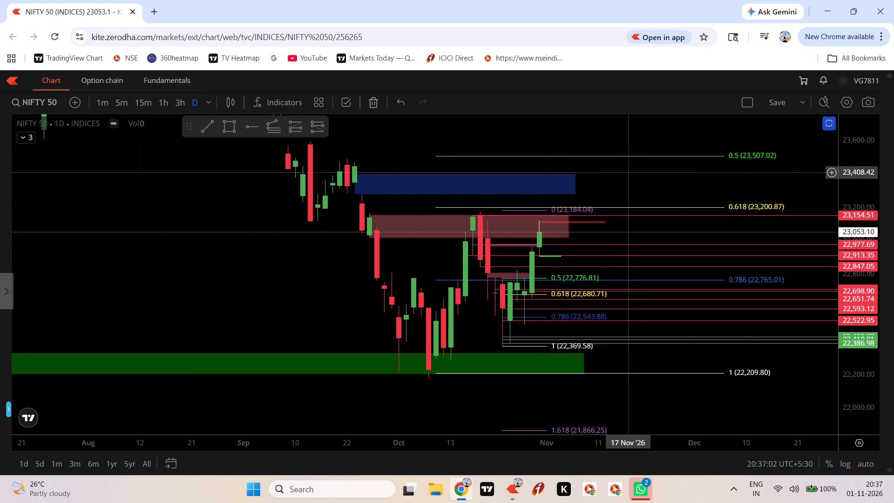
Shorten the thin red rectangle at the 30 Oct '26 high so it ends at about 6 Nov '26.
drag(608, 222, 574, 224)
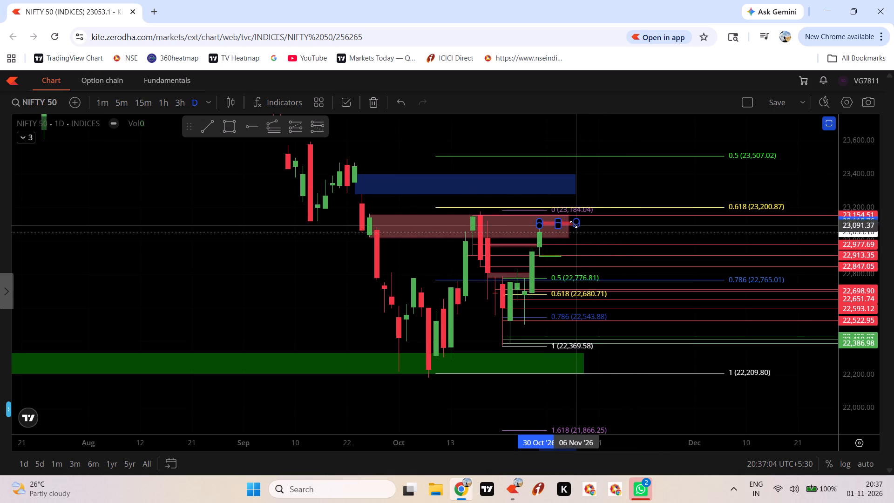
drag(574, 224, 575, 224)
click(633, 131)
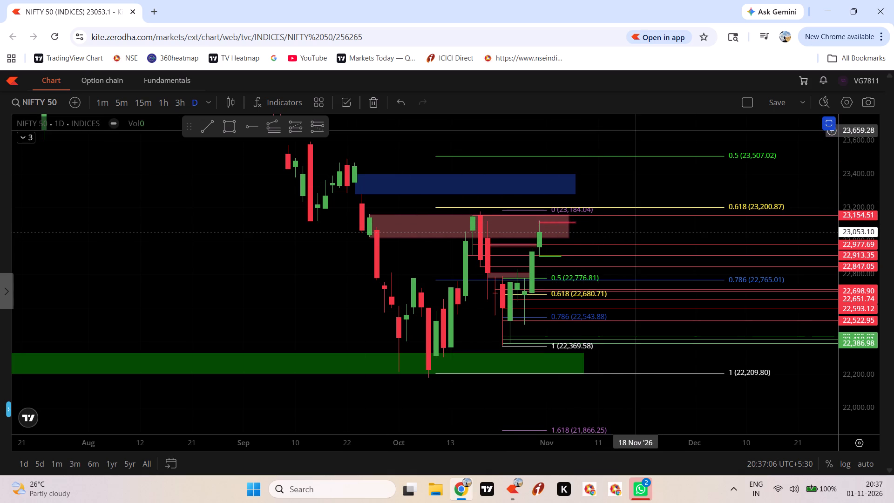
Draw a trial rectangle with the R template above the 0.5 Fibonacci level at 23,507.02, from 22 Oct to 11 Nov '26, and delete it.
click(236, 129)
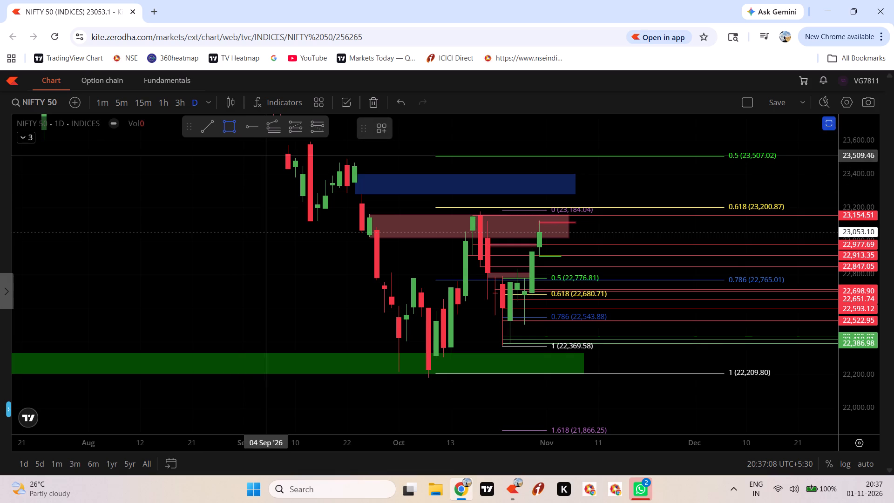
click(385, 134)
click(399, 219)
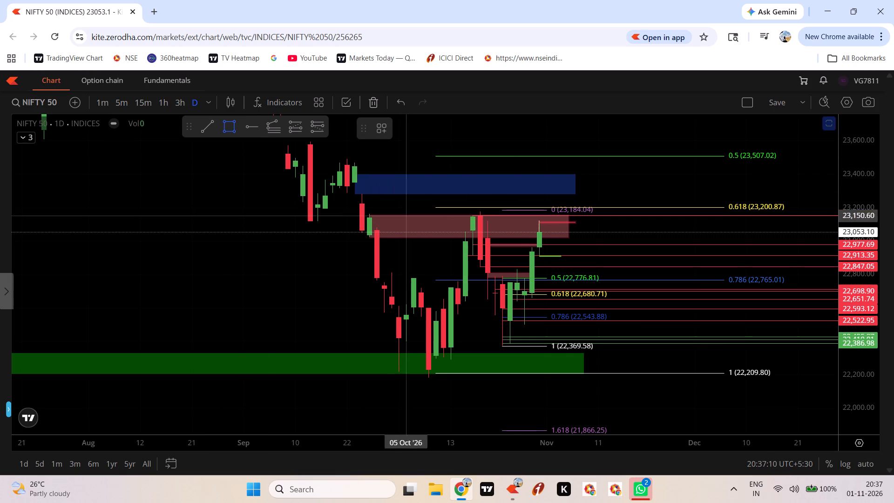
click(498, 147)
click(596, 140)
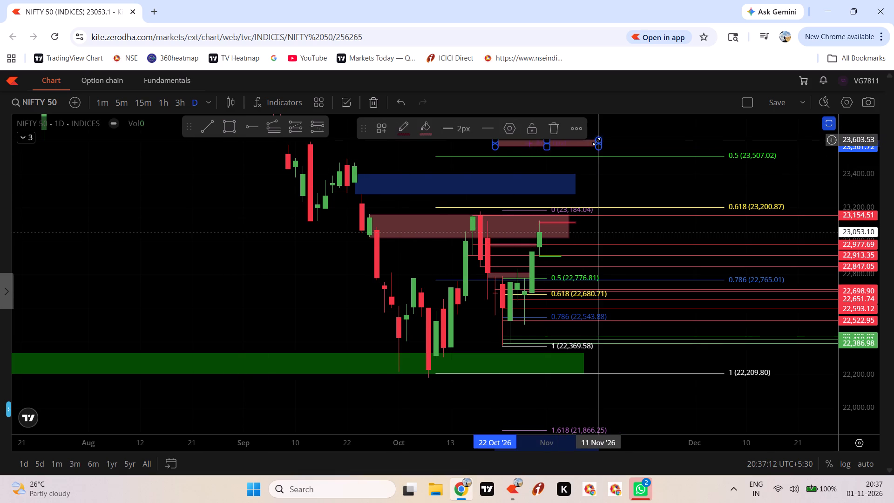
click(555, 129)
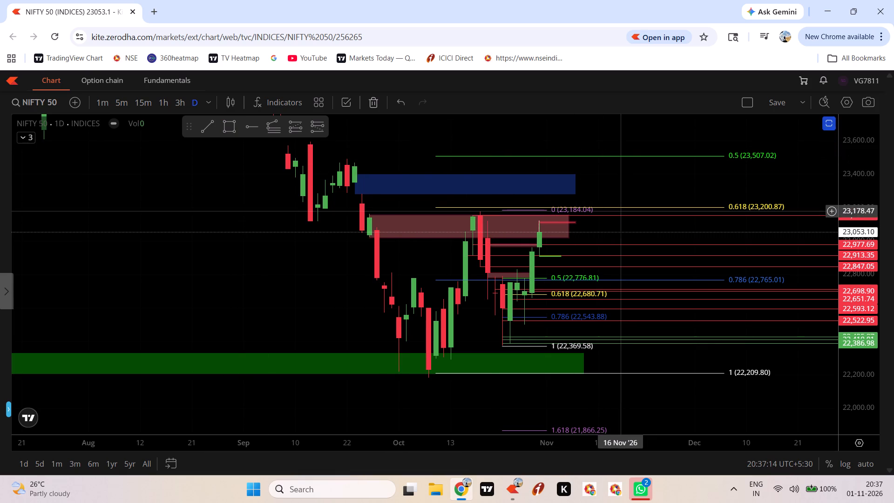
Show the hidden EMA Cross indicator again on the daily chart and collapse the indicator legend.
click(343, 99)
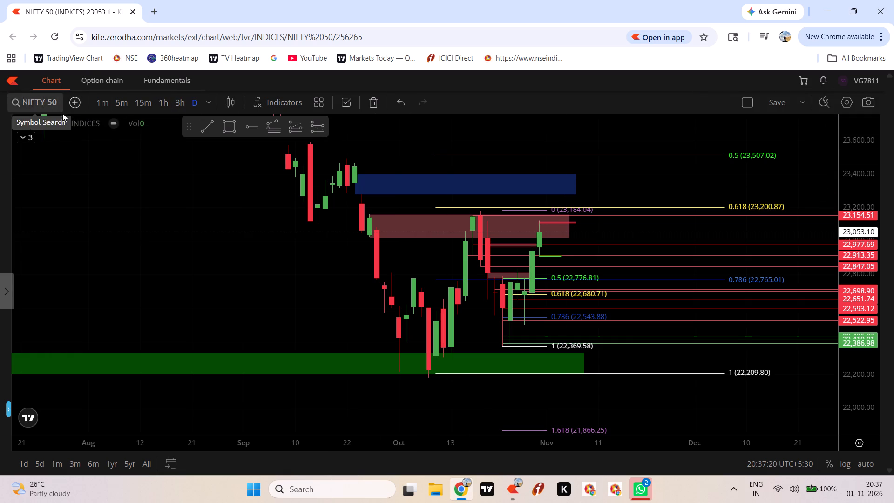
click(24, 138)
click(64, 138)
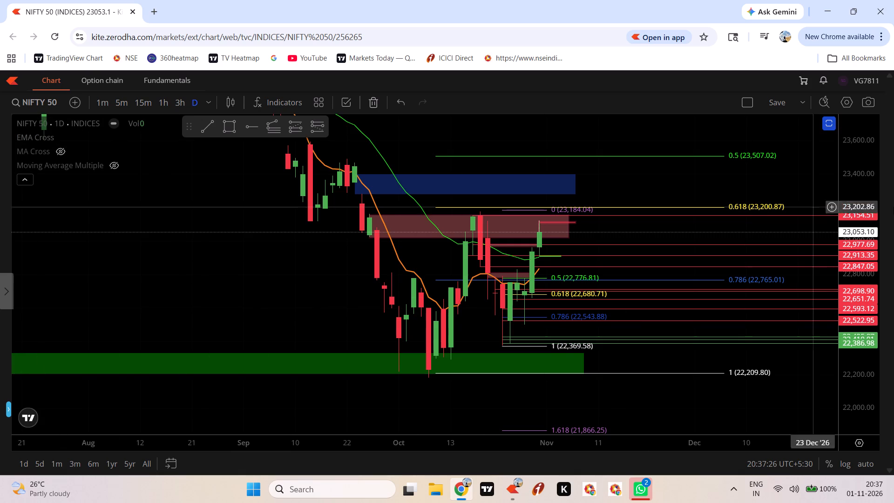
scroll(866, 231, down, 11)
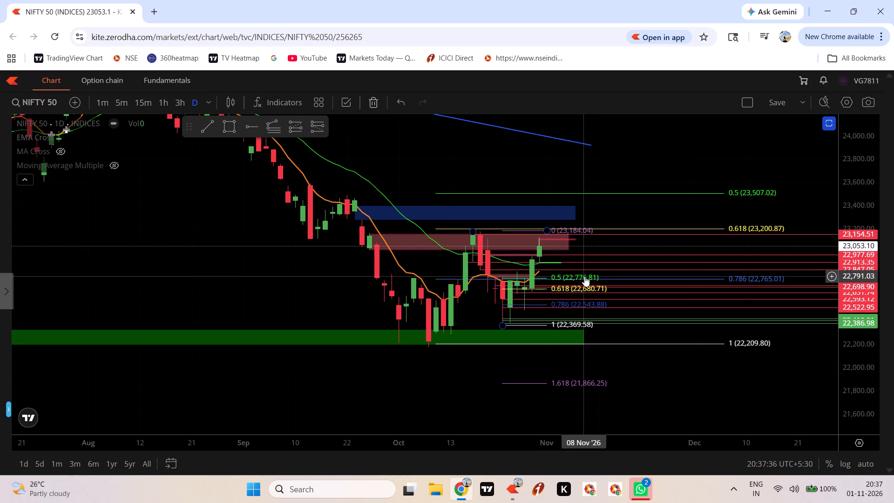
click(22, 179)
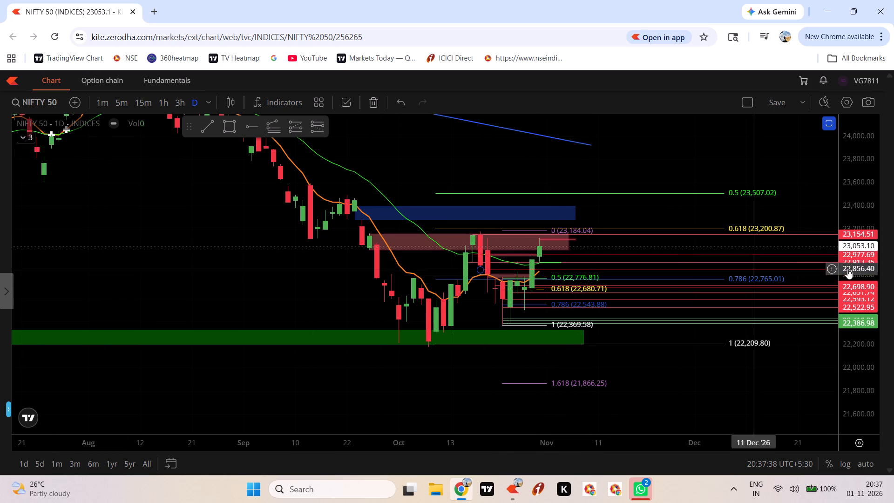
Delete the three green horizontal rays at 22,386.98, 22,425.87 and 22,410.01 that start at the 23 Oct '26 candle.
scroll(845, 292, up, 6)
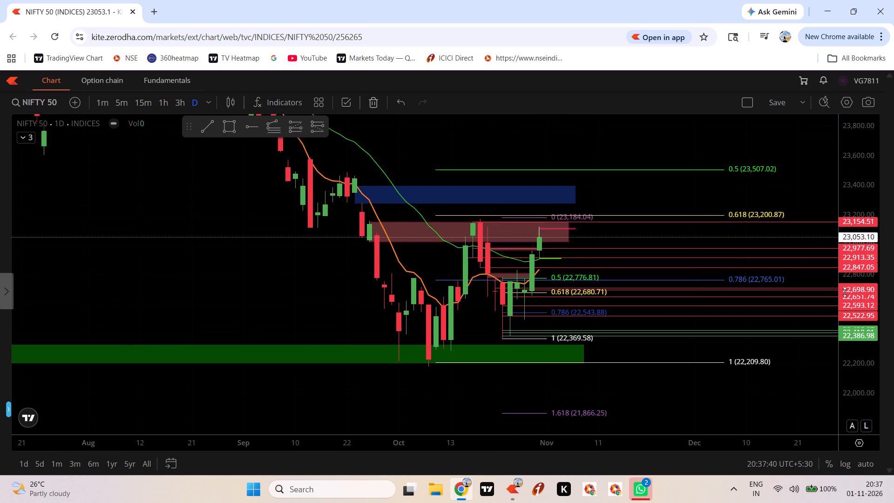
scroll(845, 292, up, 8)
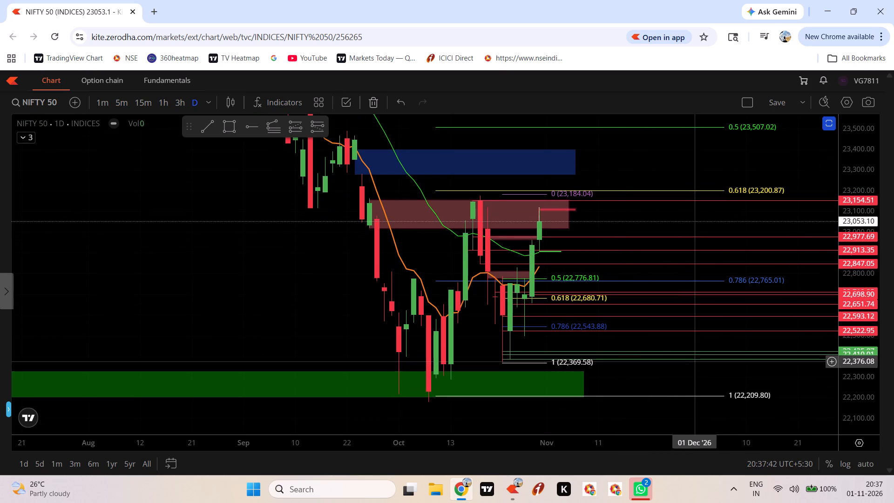
click(696, 361)
click(698, 358)
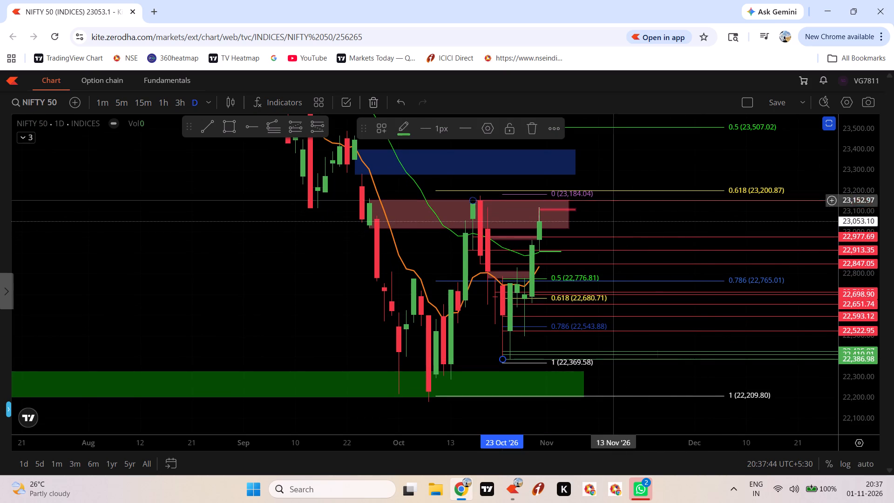
click(540, 134)
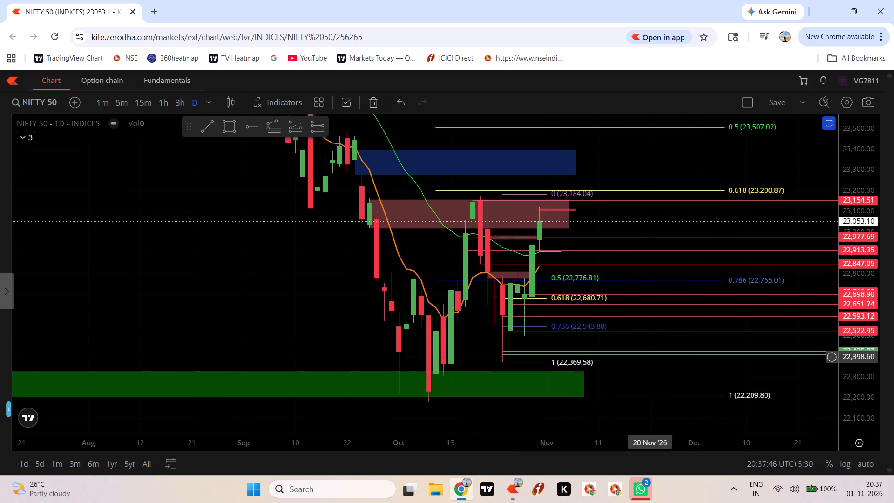
click(654, 357)
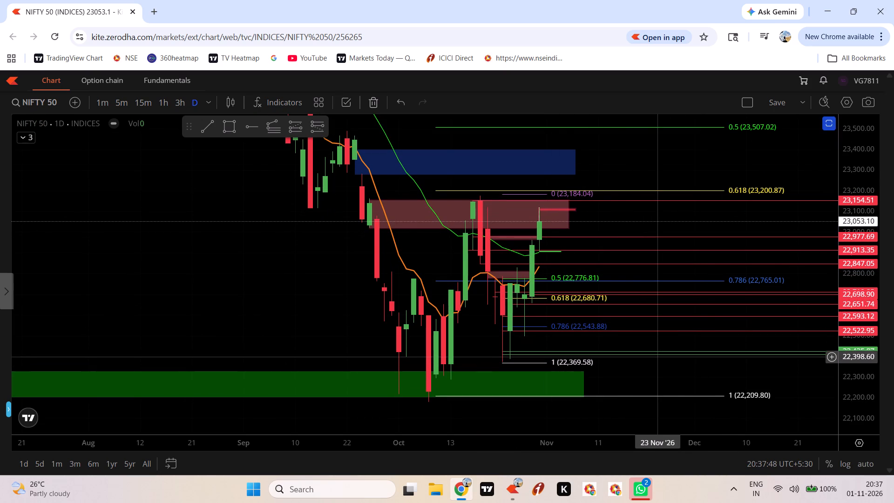
click(659, 352)
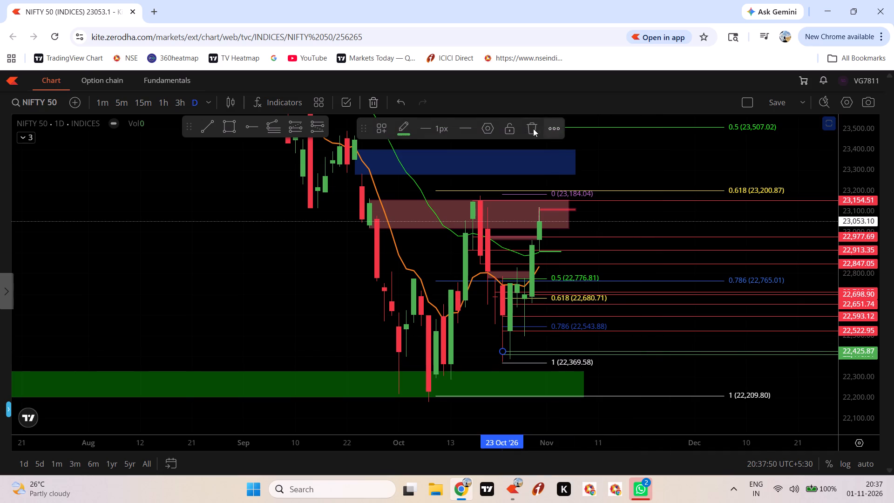
click(532, 127)
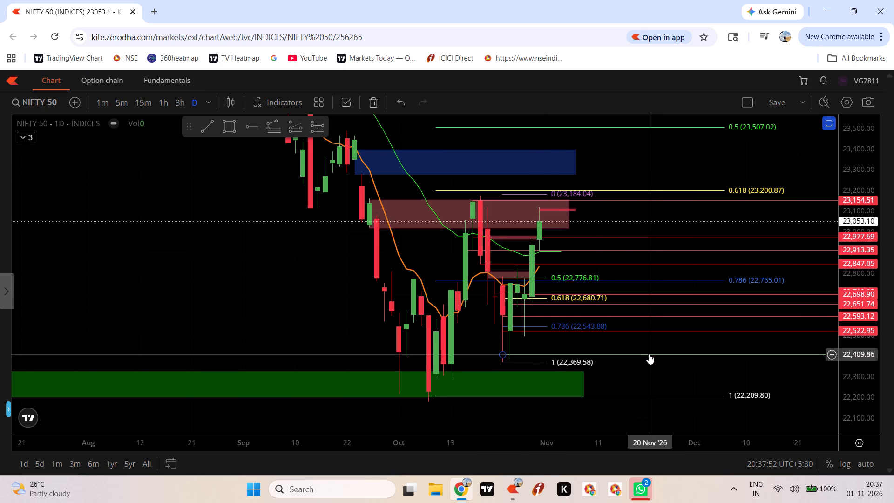
click(649, 354)
click(530, 126)
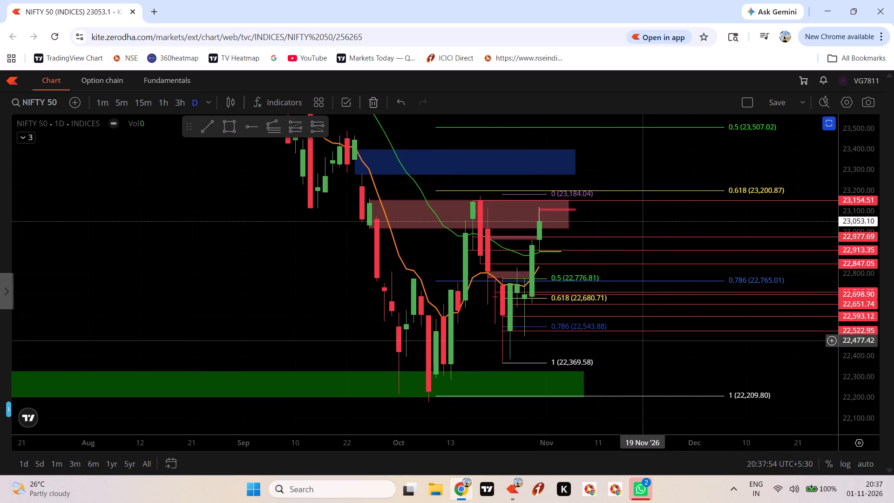
Delete the five red horizontal rays between 22,522.95 and about 22,710, keeping those from 22,847.05 upward.
click(658, 332)
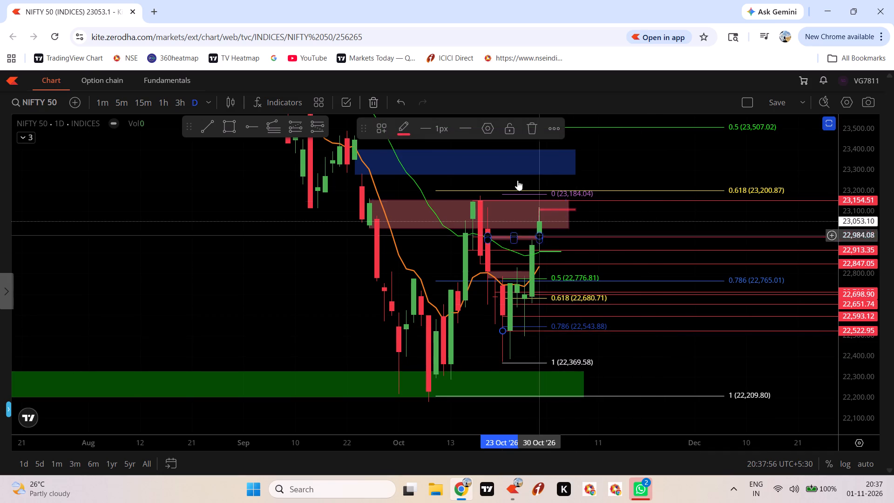
click(533, 129)
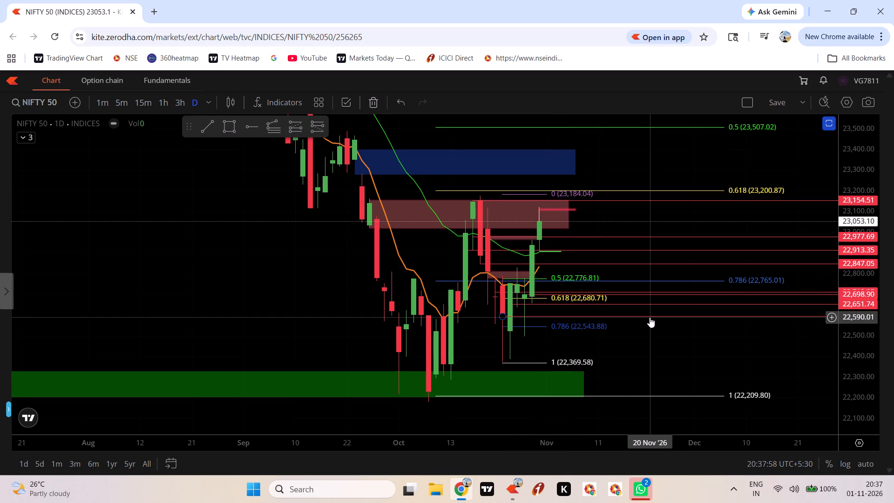
click(650, 317)
click(536, 127)
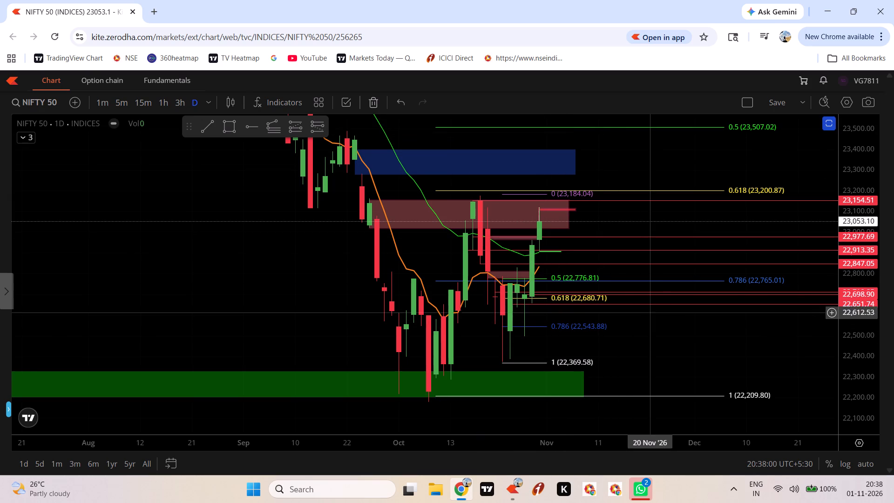
click(655, 302)
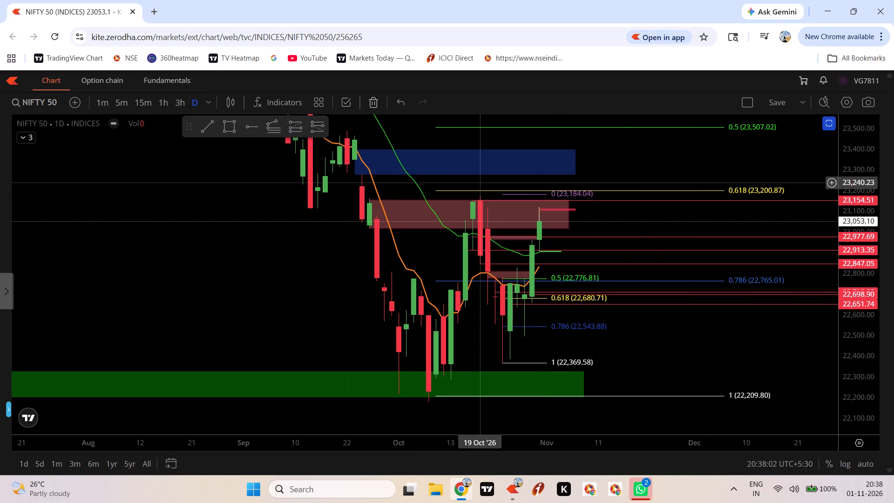
click(682, 304)
click(536, 127)
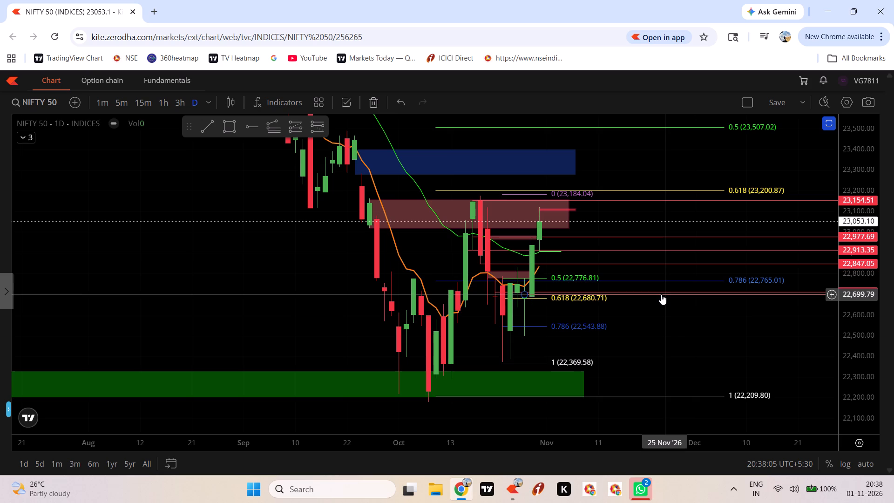
click(661, 294)
click(529, 125)
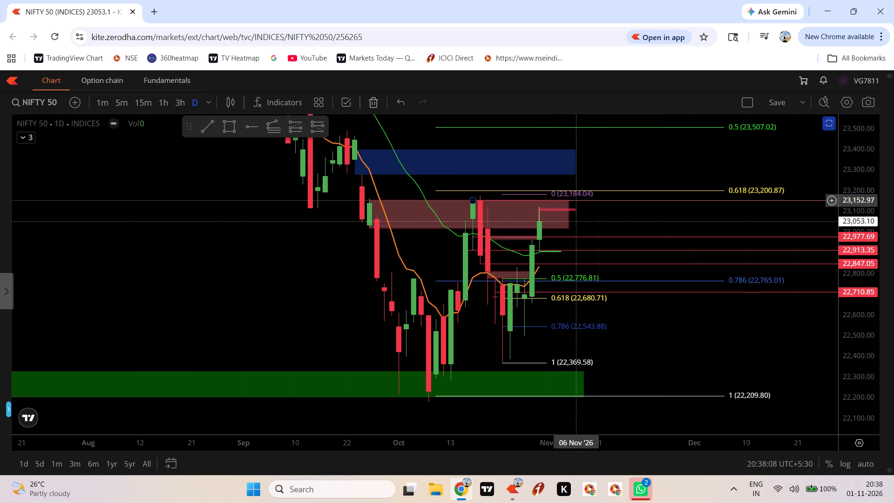
click(653, 291)
click(530, 124)
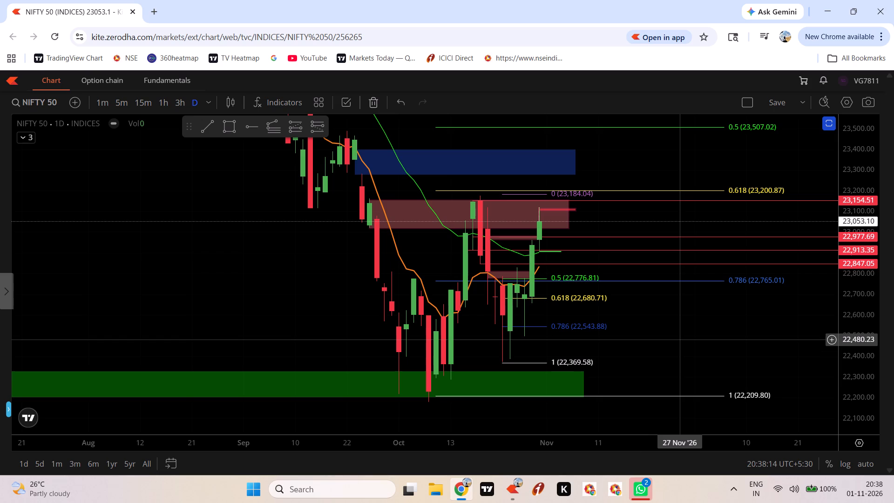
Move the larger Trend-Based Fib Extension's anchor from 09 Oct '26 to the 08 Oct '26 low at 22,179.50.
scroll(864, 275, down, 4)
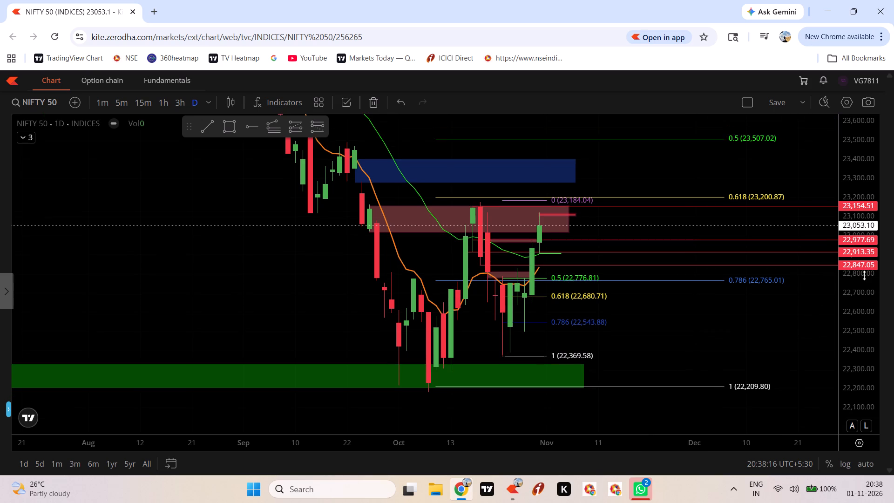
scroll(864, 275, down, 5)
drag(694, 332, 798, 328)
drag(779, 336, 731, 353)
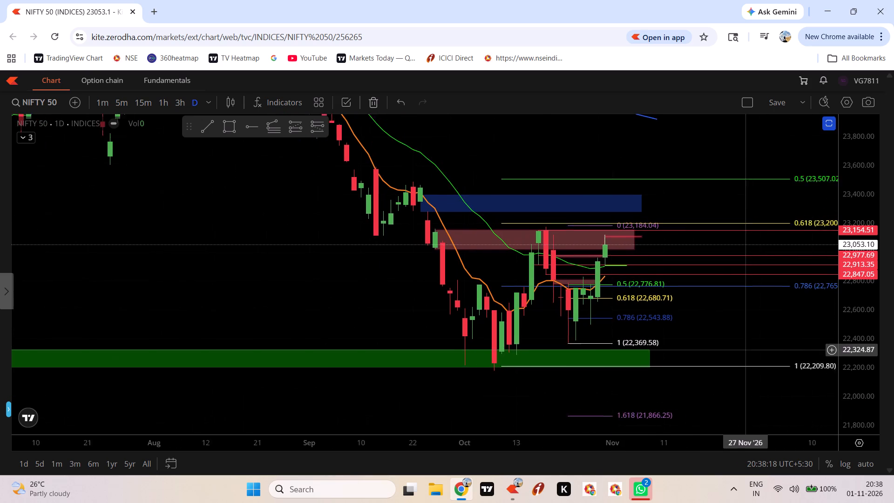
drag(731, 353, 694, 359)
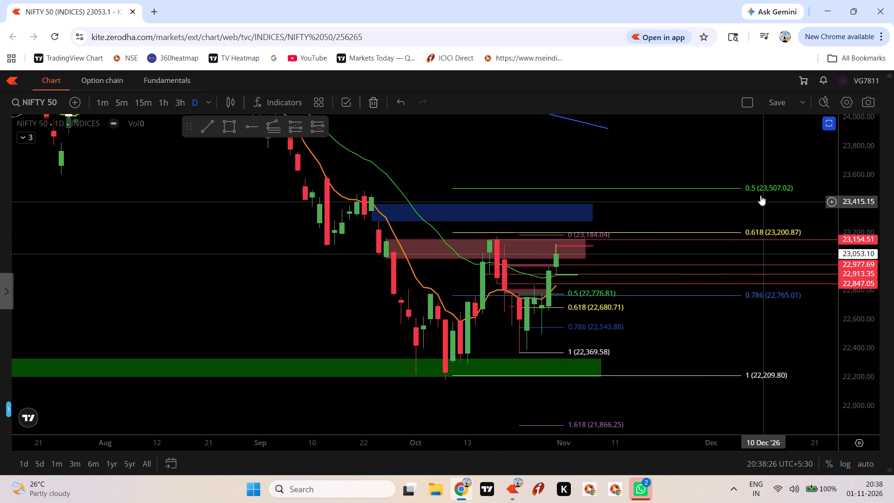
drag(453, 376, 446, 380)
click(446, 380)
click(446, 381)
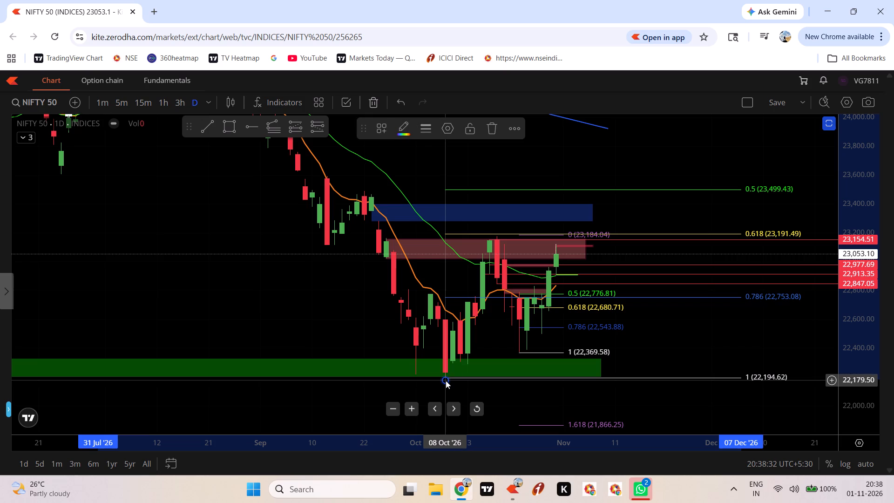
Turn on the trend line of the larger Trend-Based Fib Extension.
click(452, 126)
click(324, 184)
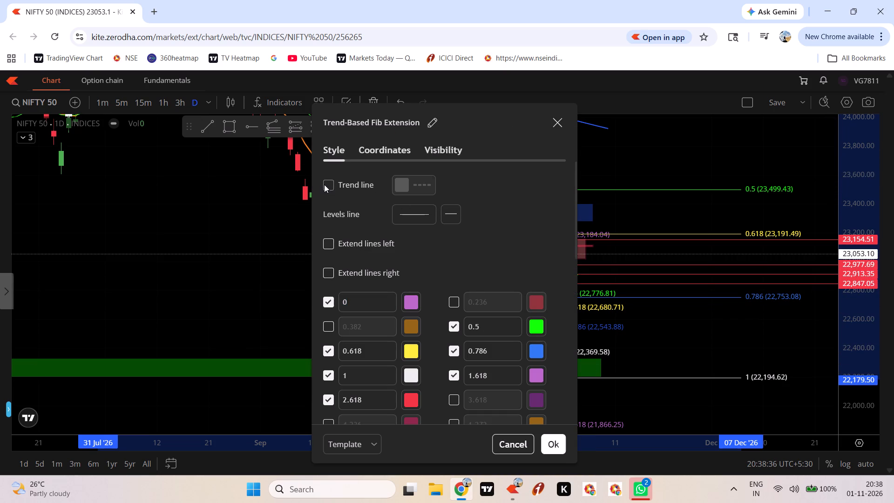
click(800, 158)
Examine the larger Fib extension's trend line and projected levels against the swing from the 31 Jul '26 high.
scroll(859, 196, down, 20)
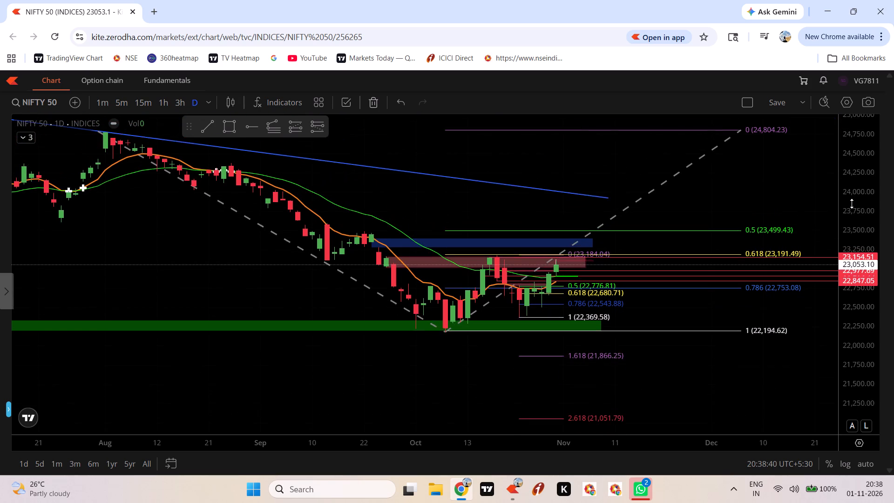
scroll(852, 204, down, 10)
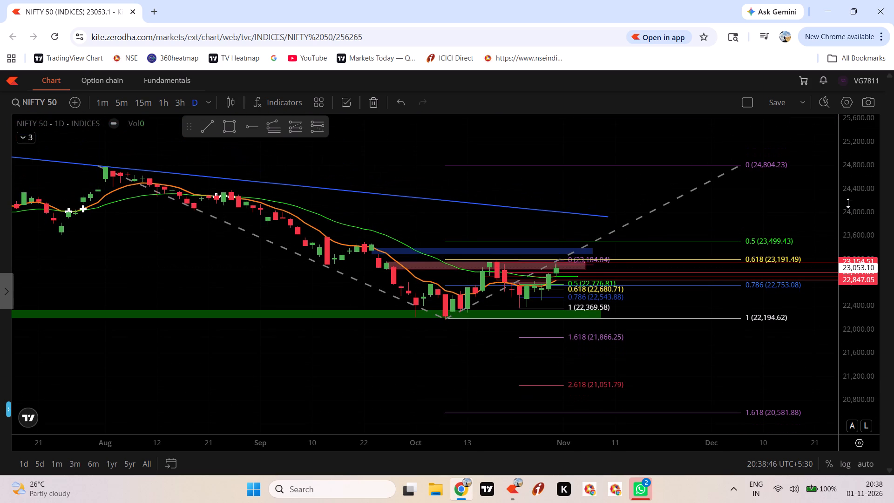
scroll(848, 203, up, 17)
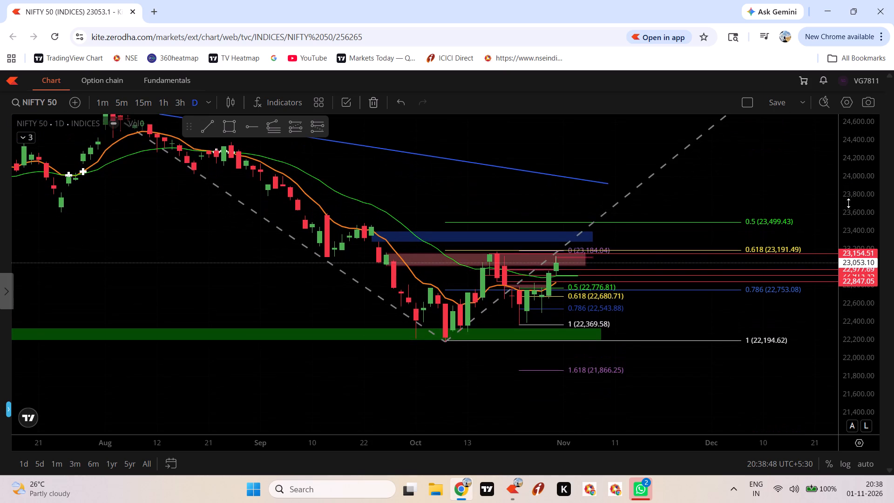
scroll(848, 203, up, 16)
scroll(848, 203, up, 5)
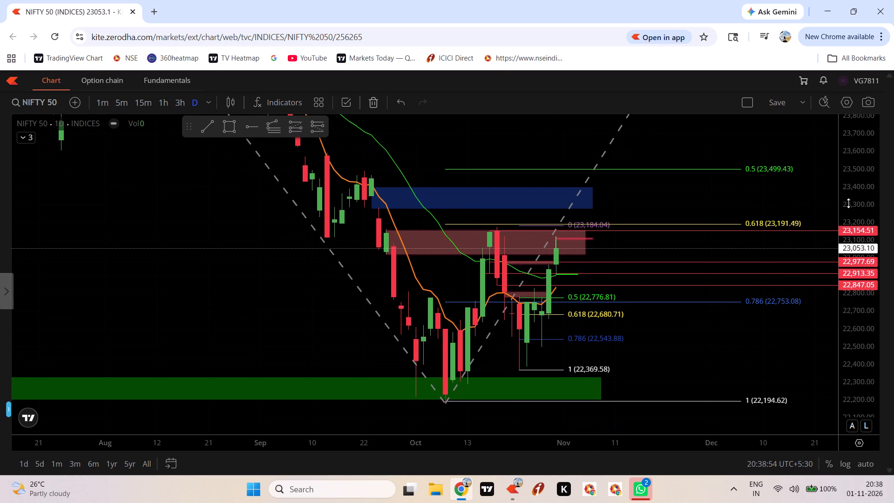
Delete the larger Trend-Based Fib Extension anchored at the 08 Oct '26 low.
click(766, 172)
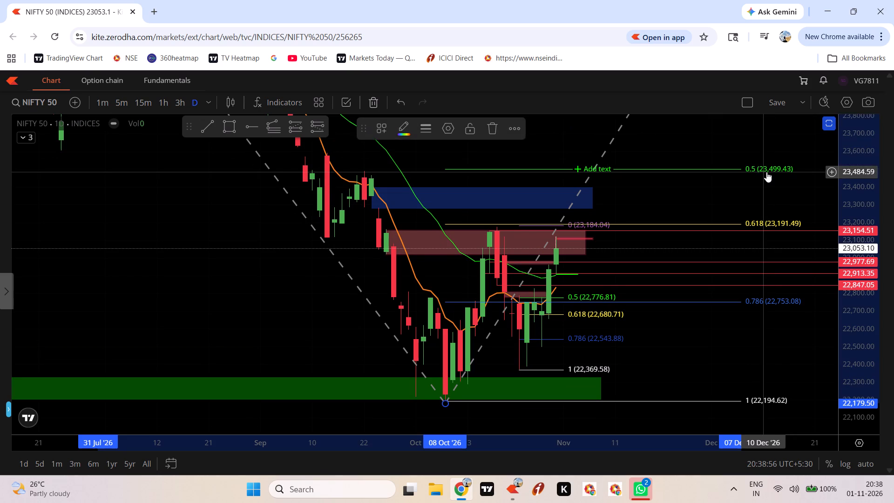
click(488, 133)
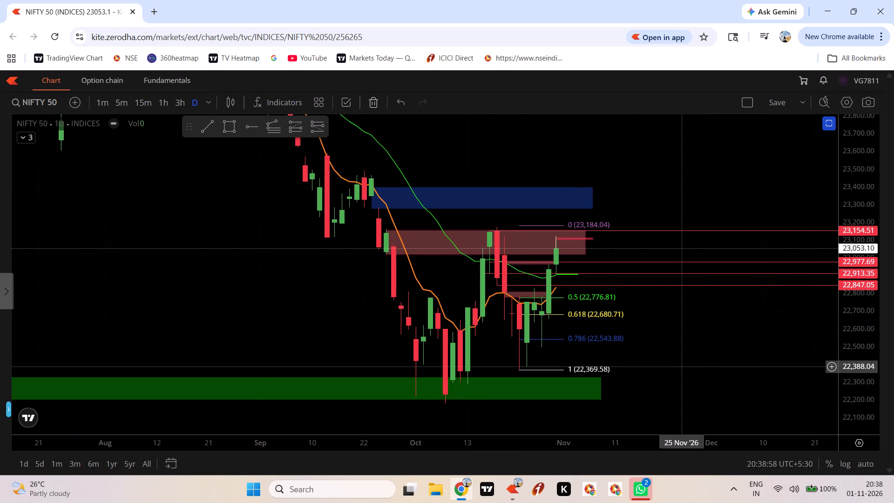
Move the remaining Fib extension's 02 Nov '26 anchor to 23,180.36.
scroll(870, 311, down, 5)
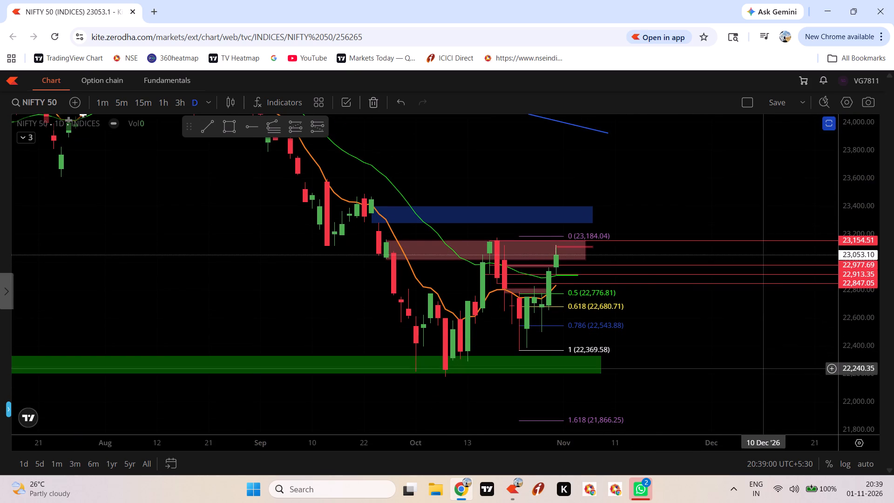
scroll(762, 372, down, 3)
scroll(858, 337, down, 3)
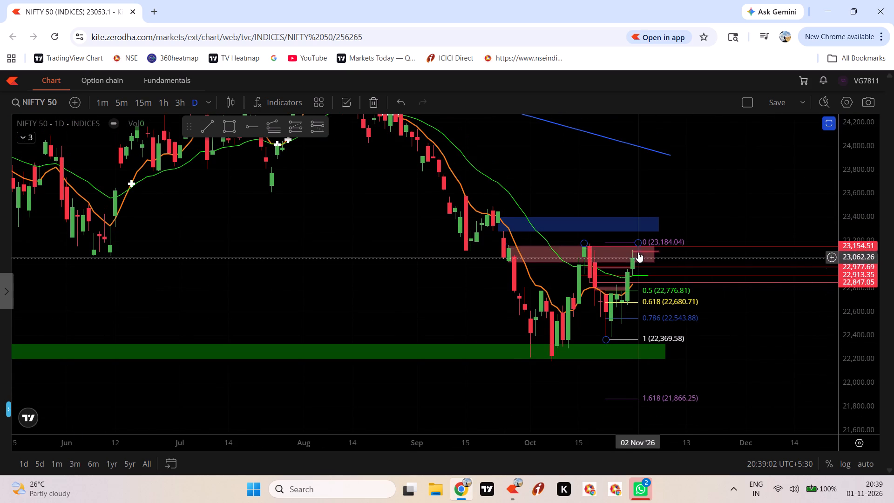
click(638, 244)
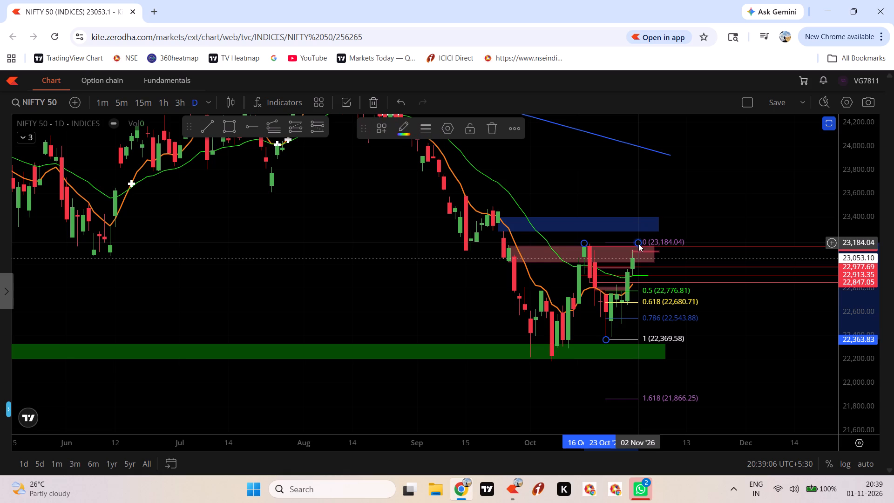
click(638, 238)
click(636, 242)
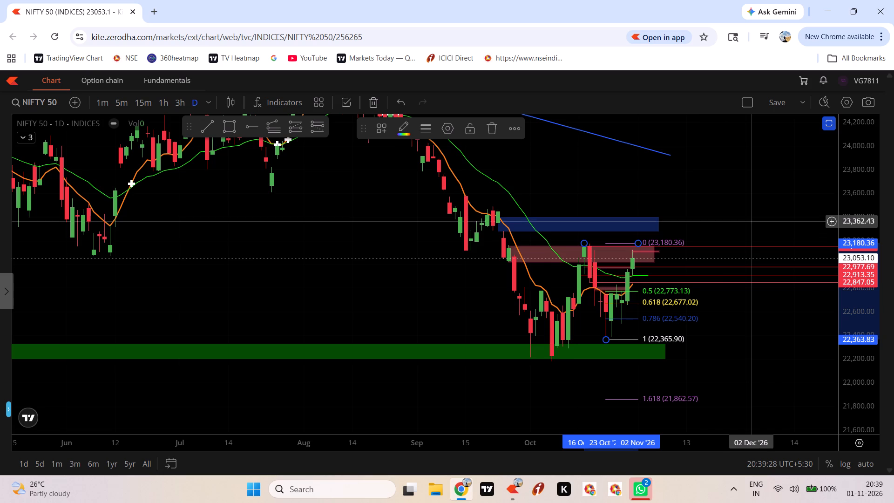
Draw a red 1px horizontal ray with a saved template from the 22 Sep '26 candle's high and align it at 23,480.53.
click(245, 127)
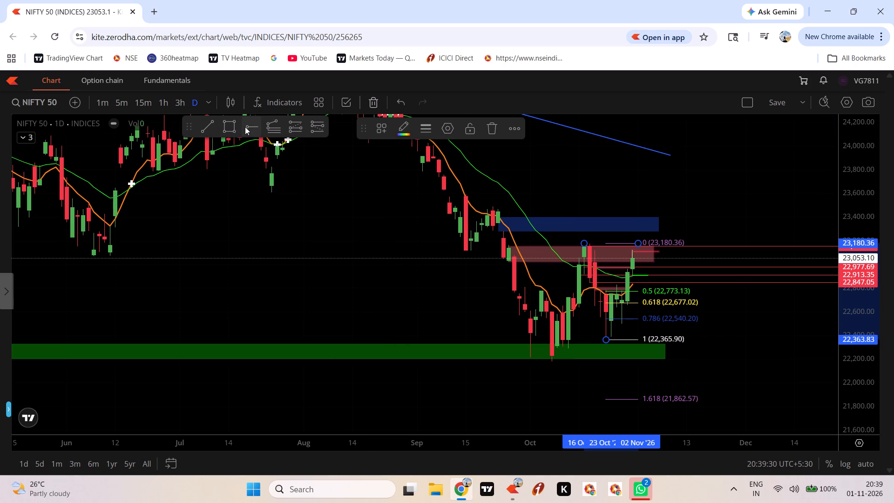
click(386, 129)
click(389, 173)
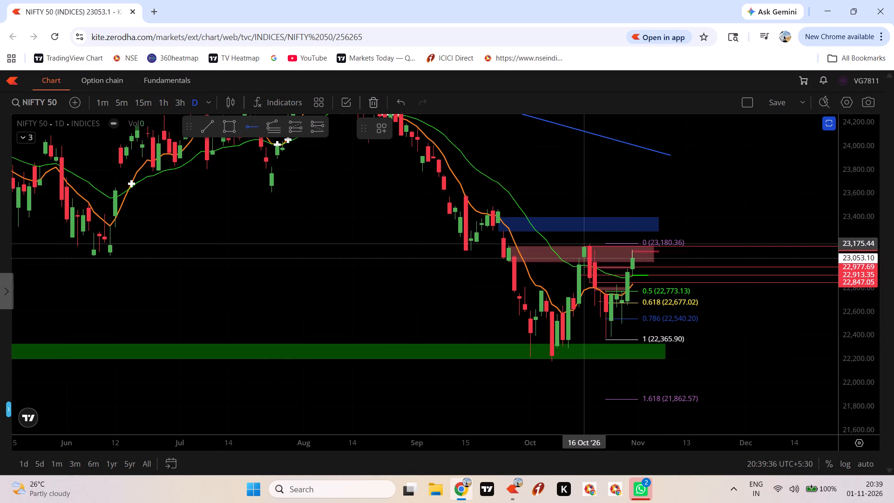
click(494, 203)
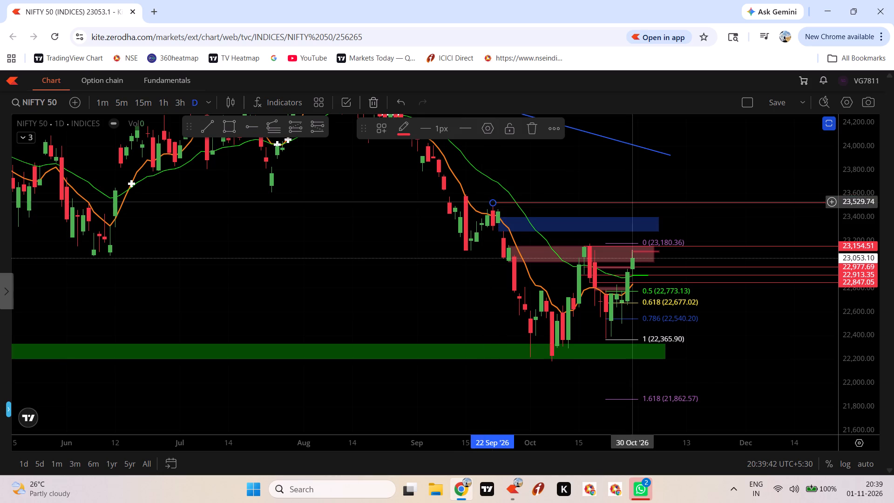
click(697, 183)
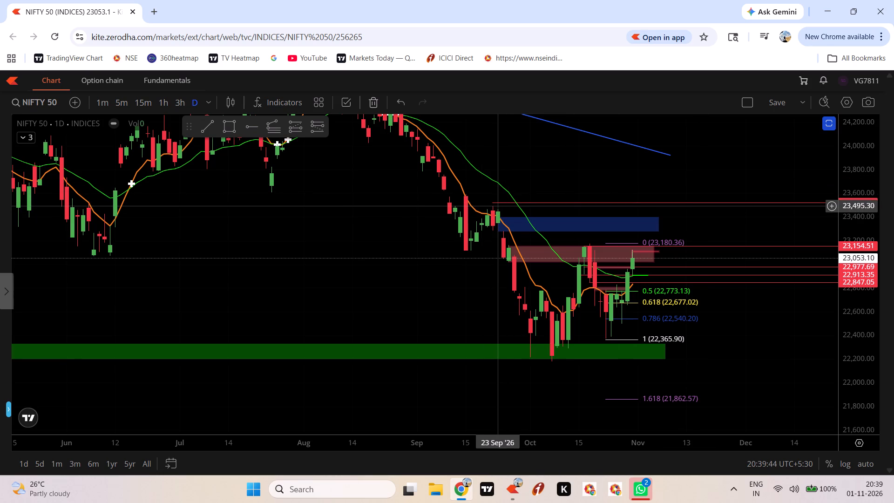
click(493, 204)
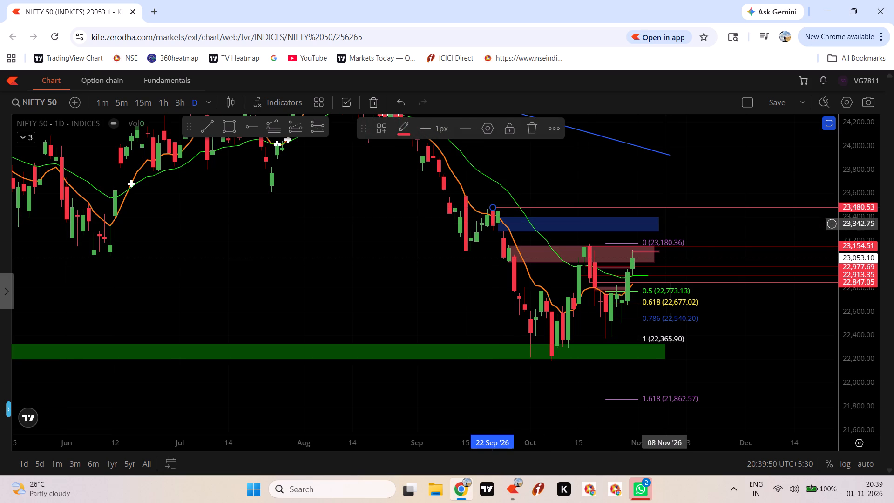
Examine the daily chart's zones, rays and Fib levels against the wider price history back to February.
click(735, 234)
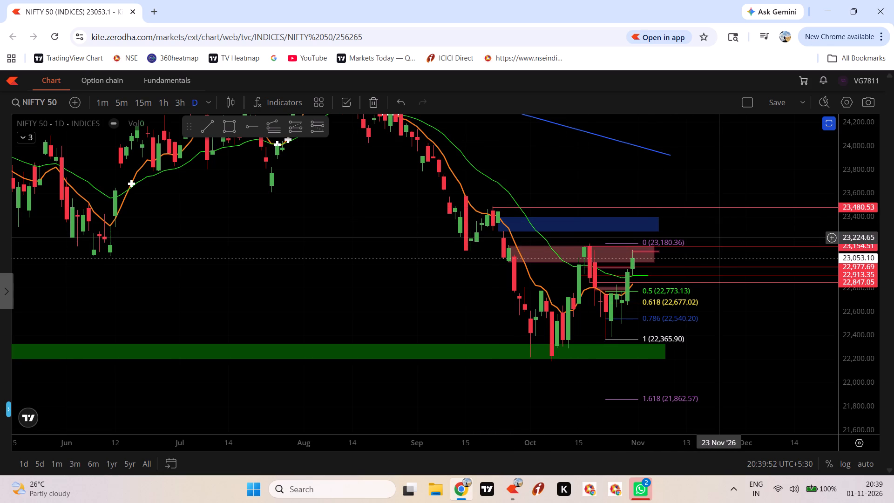
scroll(864, 271, down, 5)
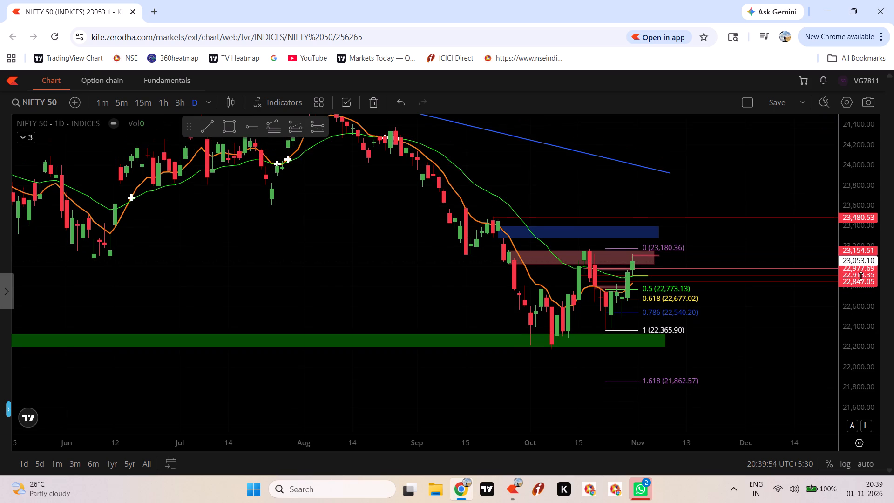
scroll(860, 276, down, 5)
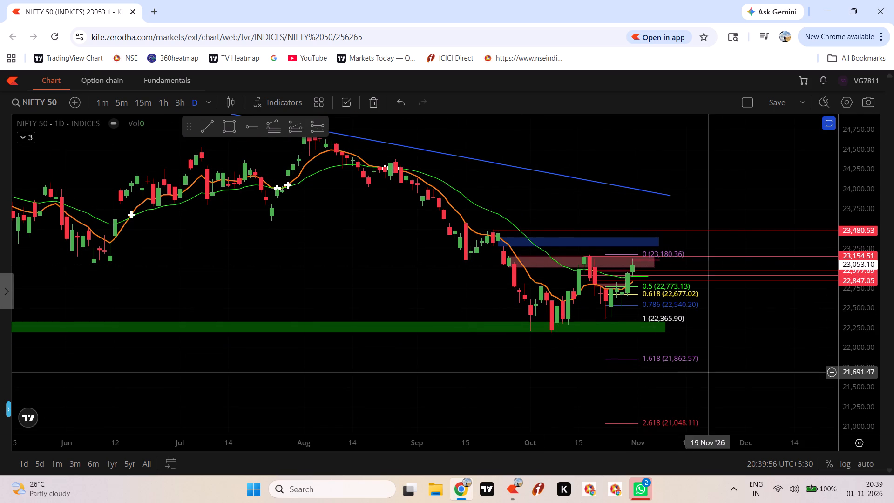
scroll(729, 357, down, 4)
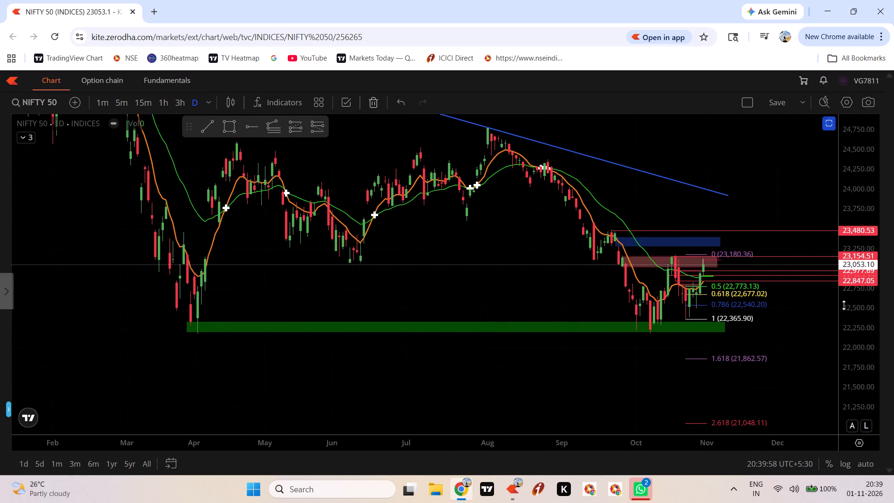
scroll(852, 305, down, 10)
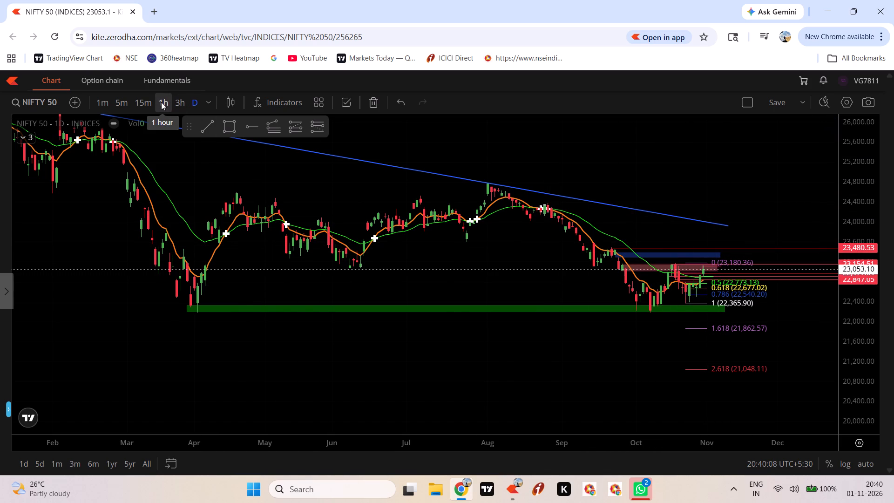
Switch the chart to the 3-hour interval and examine the September to November swings against the zones, rays and Fib levels.
click(182, 104)
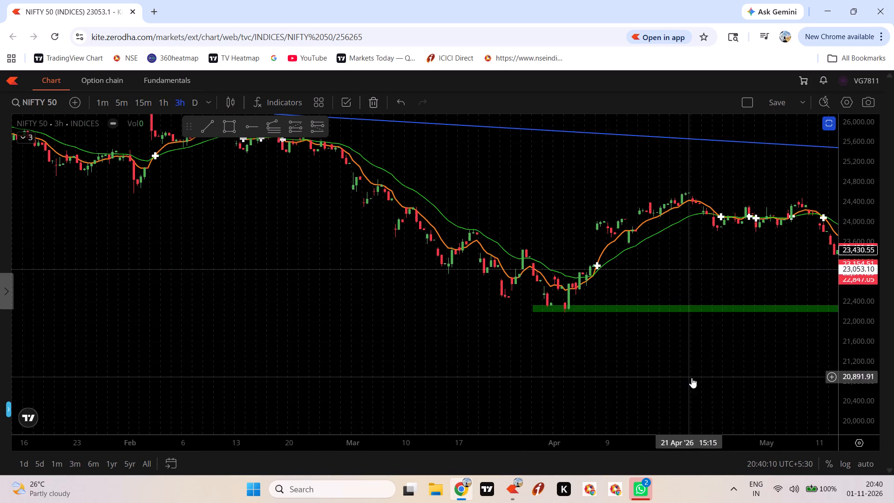
scroll(691, 378, down, 2)
drag(722, 385, 249, 393)
scroll(697, 388, down, 3)
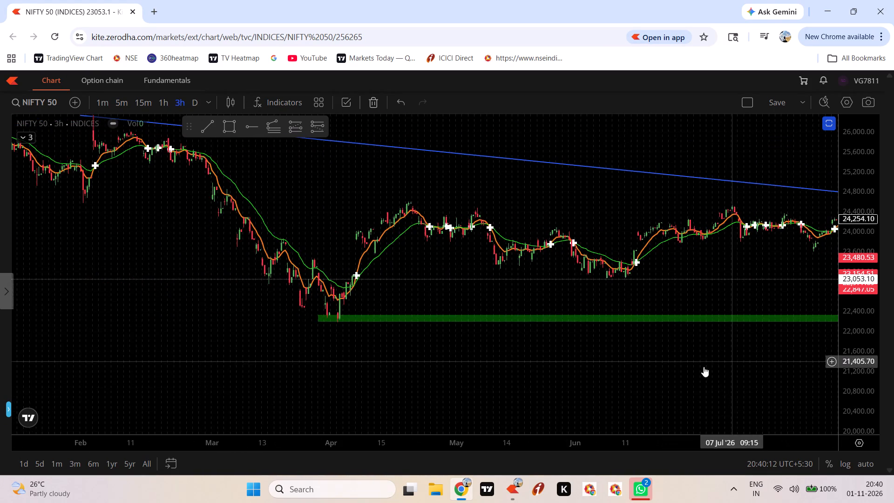
drag(712, 364, 289, 371)
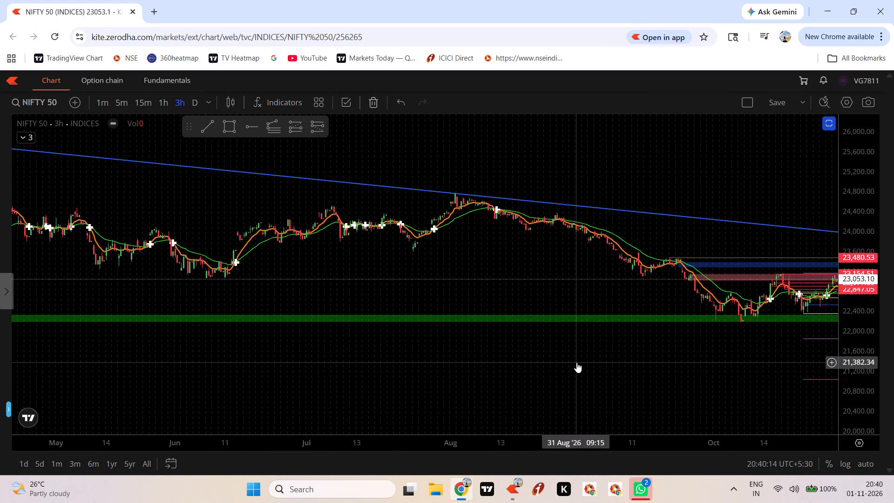
drag(580, 370, 250, 369)
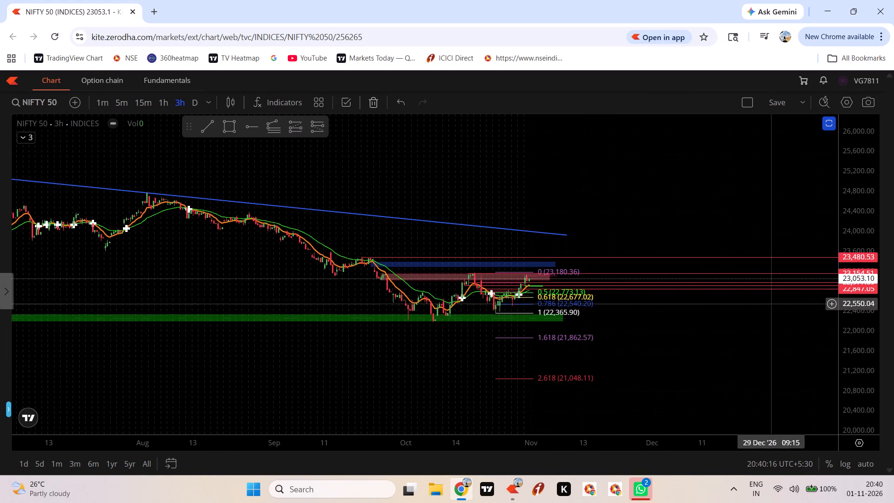
scroll(870, 283, up, 20)
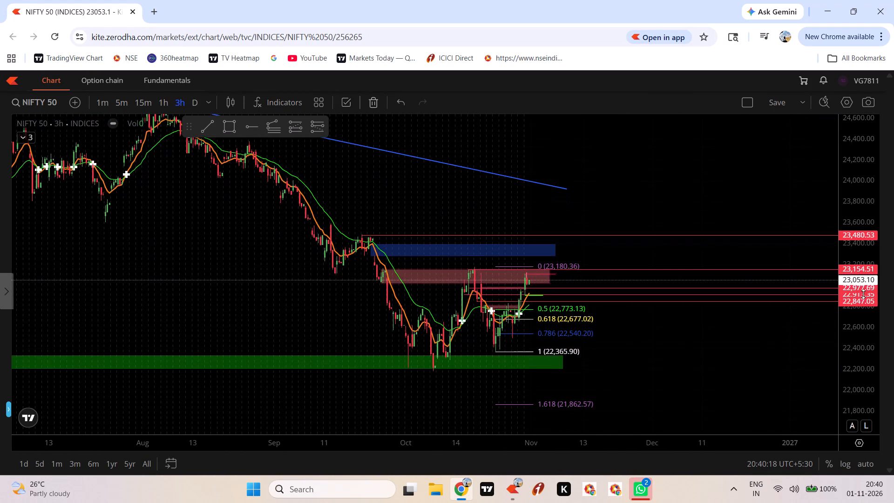
drag(709, 399, 782, 377)
scroll(857, 310, up, 6)
scroll(737, 377, up, 6)
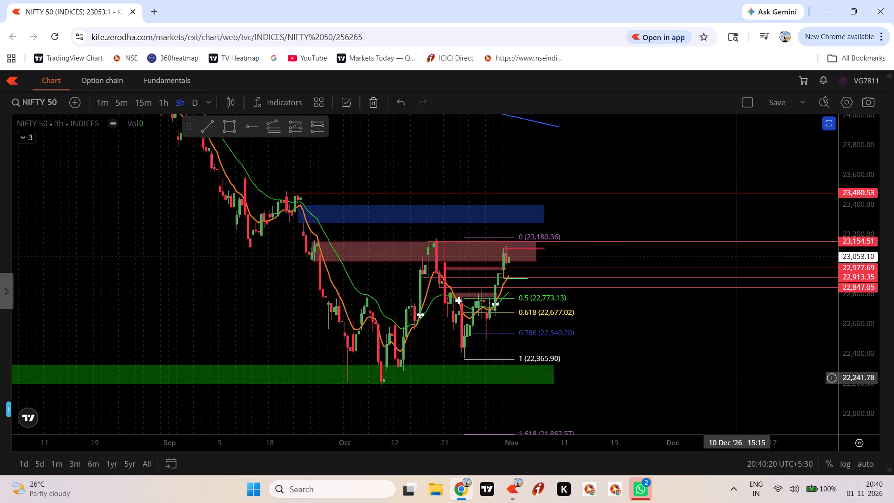
drag(577, 375, 767, 361)
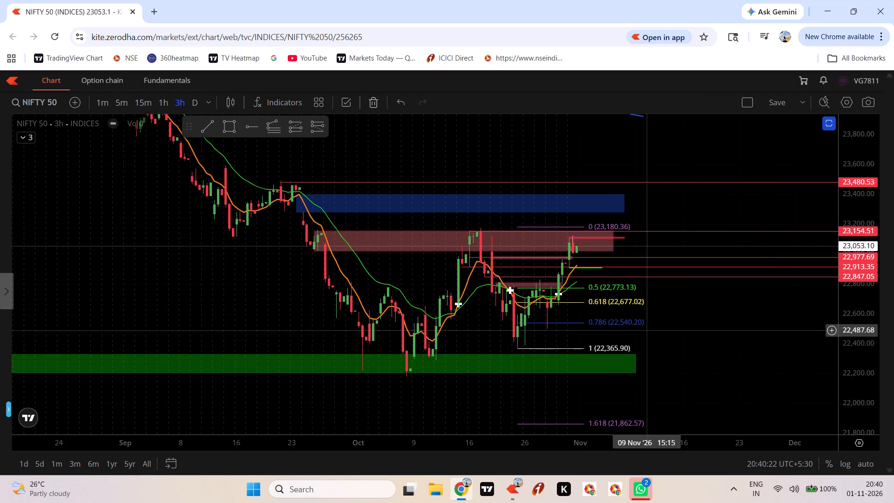
scroll(741, 310, up, 5)
drag(578, 360, 783, 336)
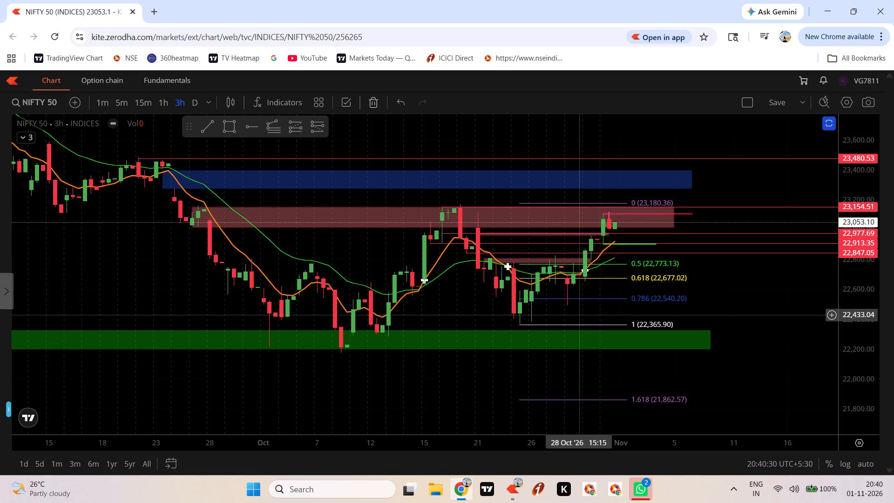
click(773, 296)
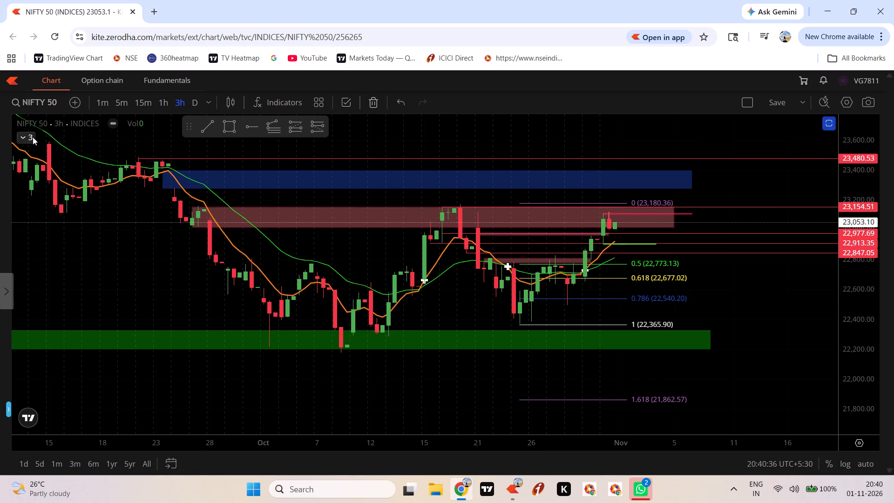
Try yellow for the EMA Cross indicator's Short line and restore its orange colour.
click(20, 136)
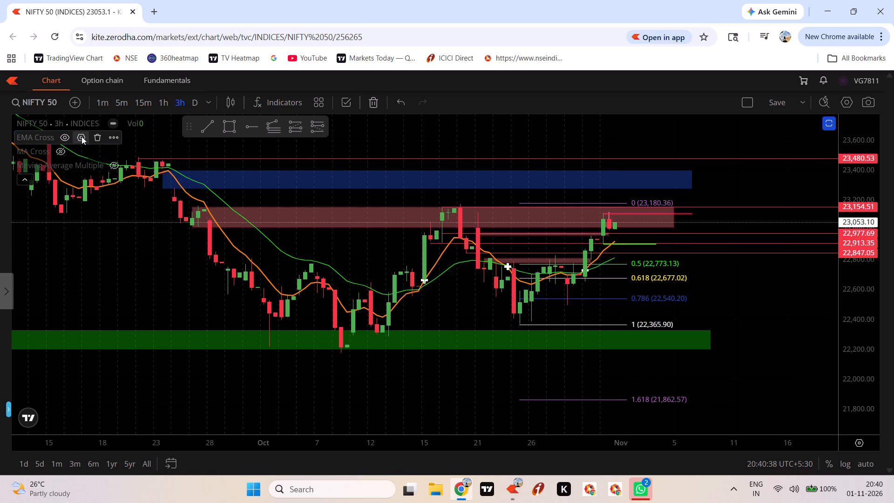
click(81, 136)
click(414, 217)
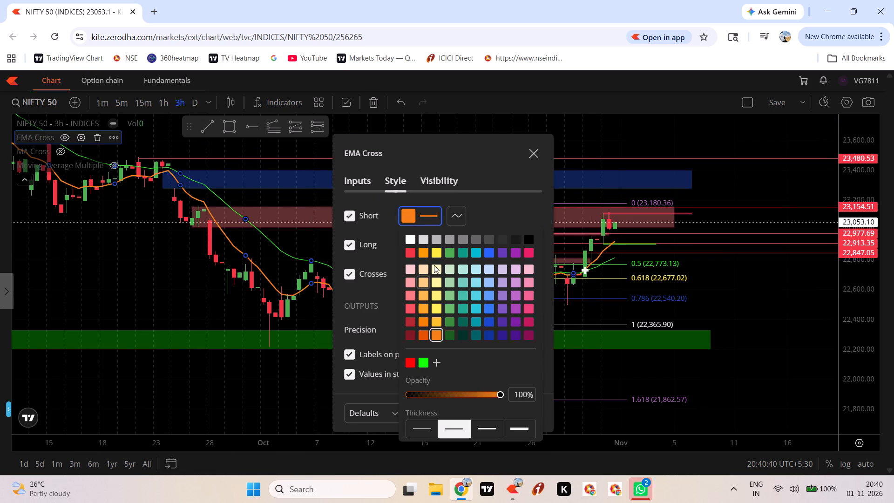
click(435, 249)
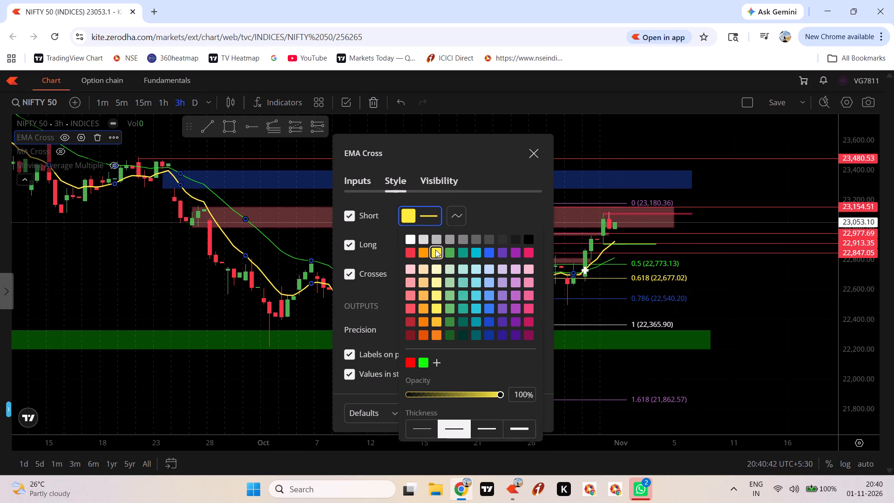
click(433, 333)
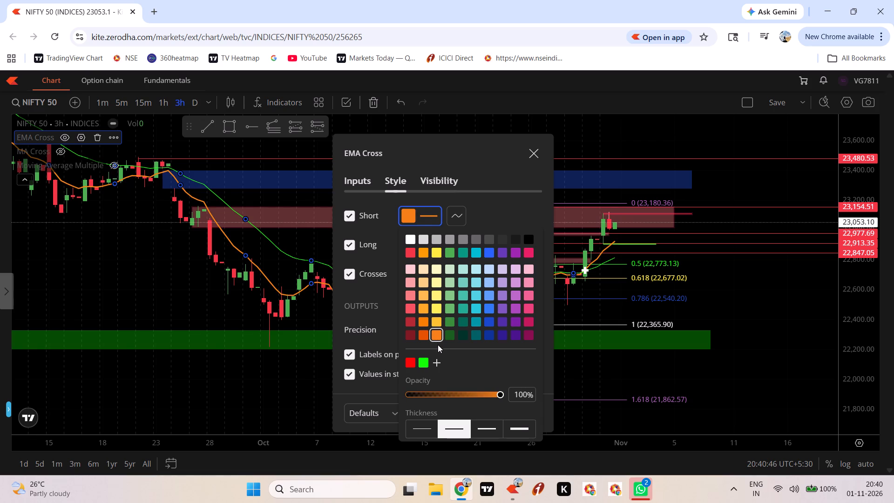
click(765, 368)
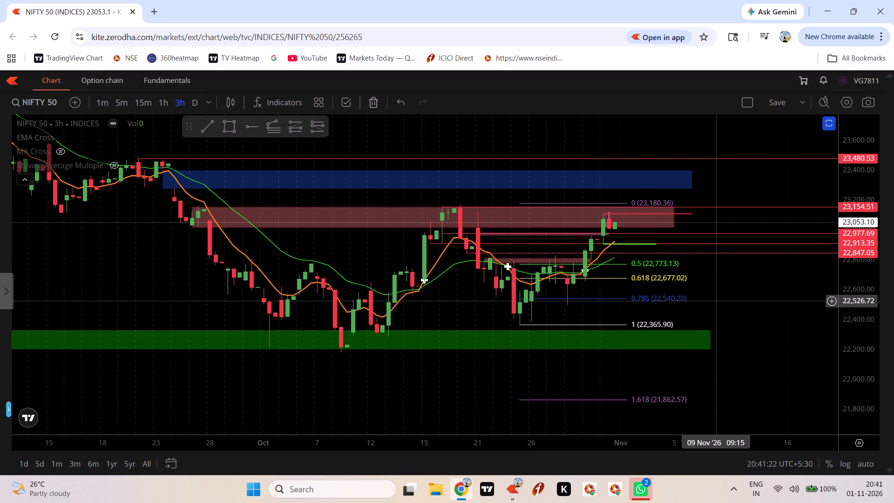
Collapse the indicator list and switch the chart to the 1-hour interval, showing price action from mid-September to the latest candles.
drag(718, 302, 738, 332)
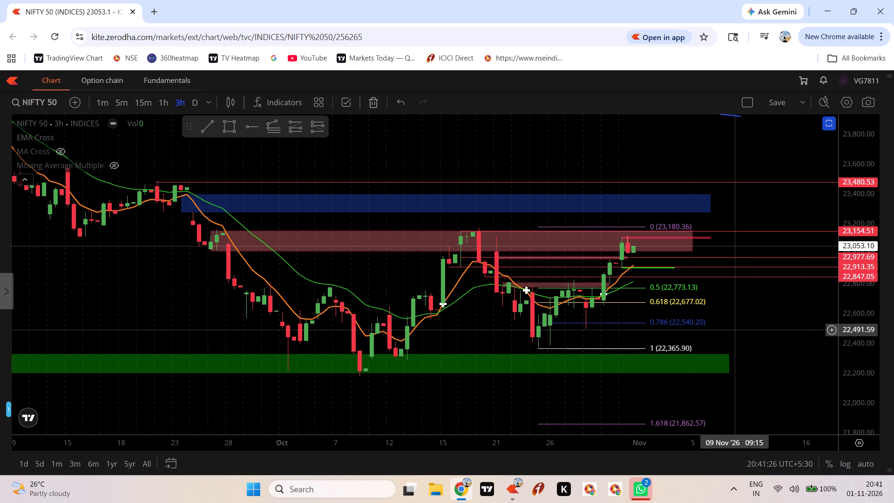
click(19, 176)
click(163, 99)
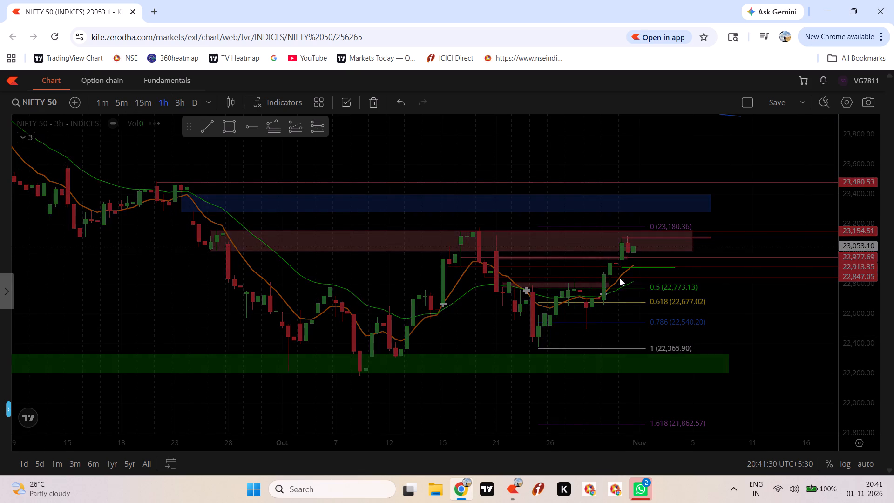
drag(786, 342, 262, 328)
drag(723, 386, 370, 376)
scroll(368, 374, down, 3)
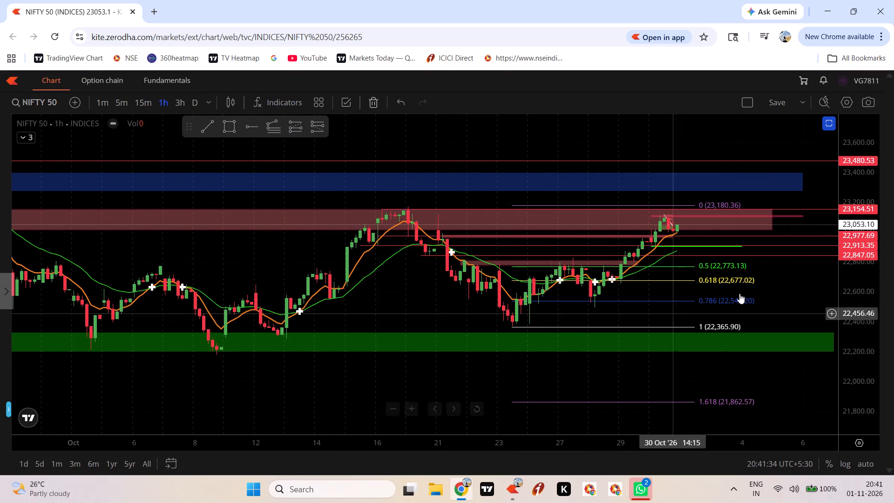
scroll(807, 290, down, 3)
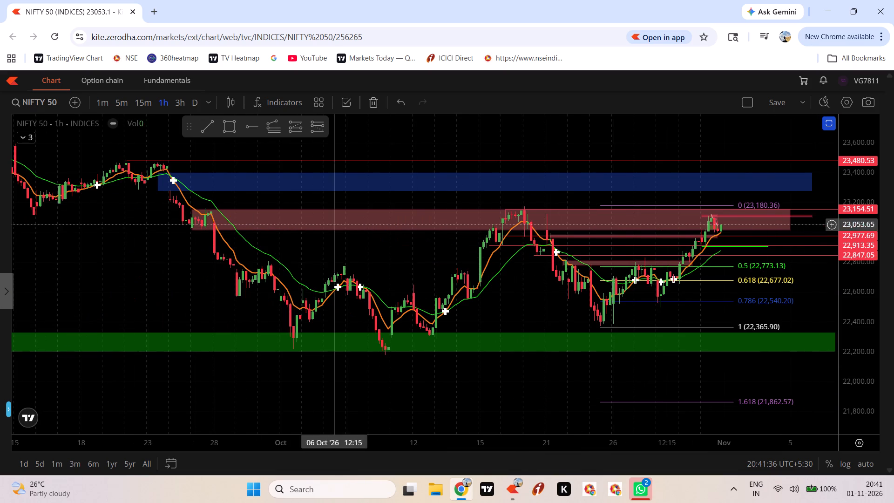
Hide the EMA Cross indicator on the 1-hour chart.
click(23, 138)
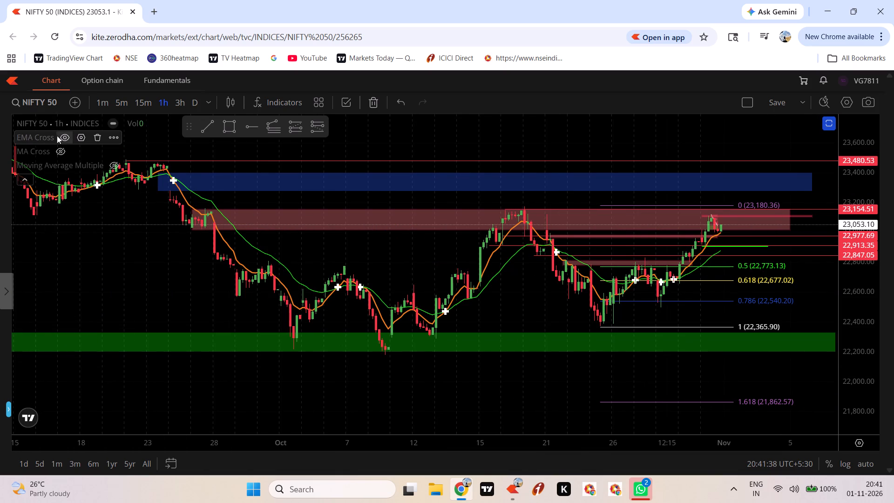
click(61, 134)
Draw a descending trend line from the 23 Sep '26 high at 23,480.87 to 02 Nov '26 at about 22,984.
scroll(861, 289, down, 4)
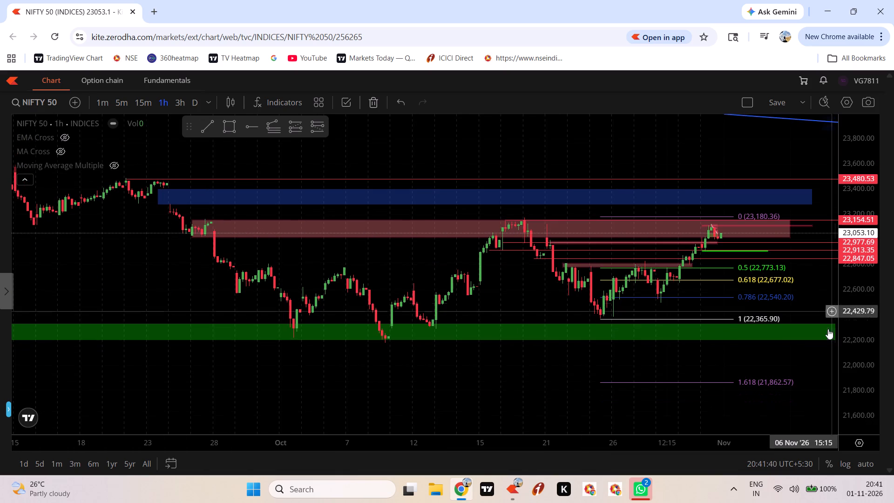
drag(815, 354, 779, 381)
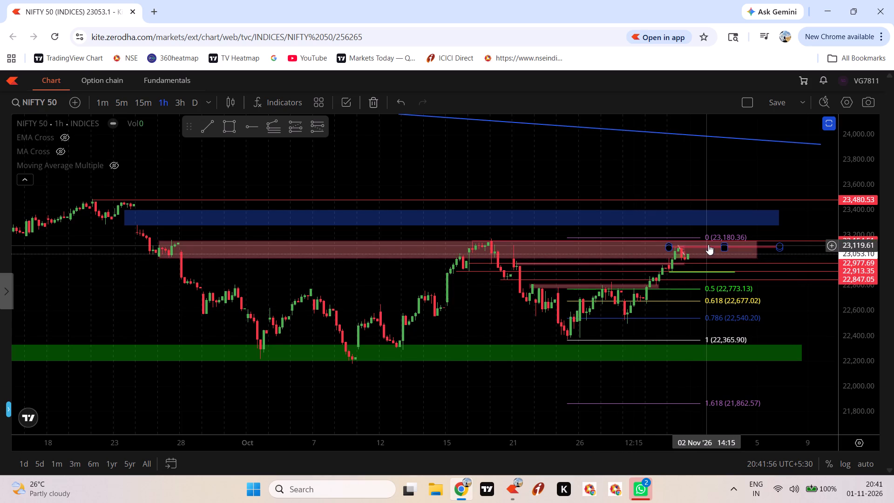
scroll(855, 274, up, 4)
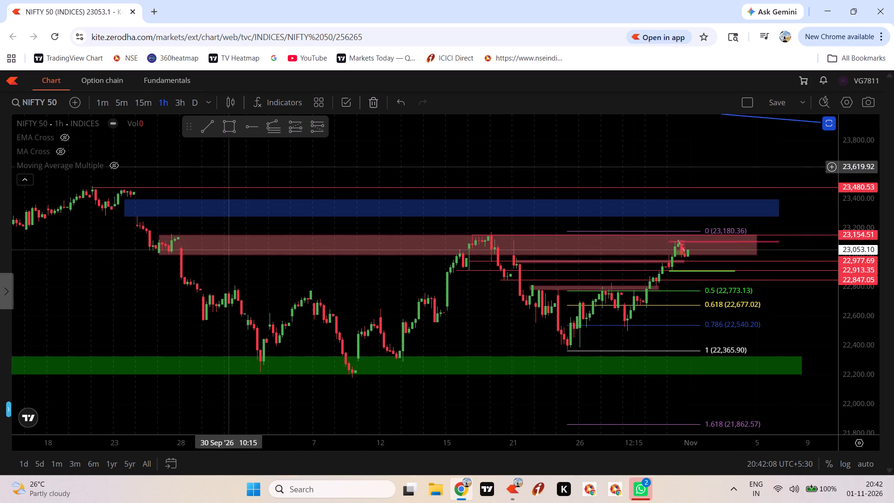
click(201, 129)
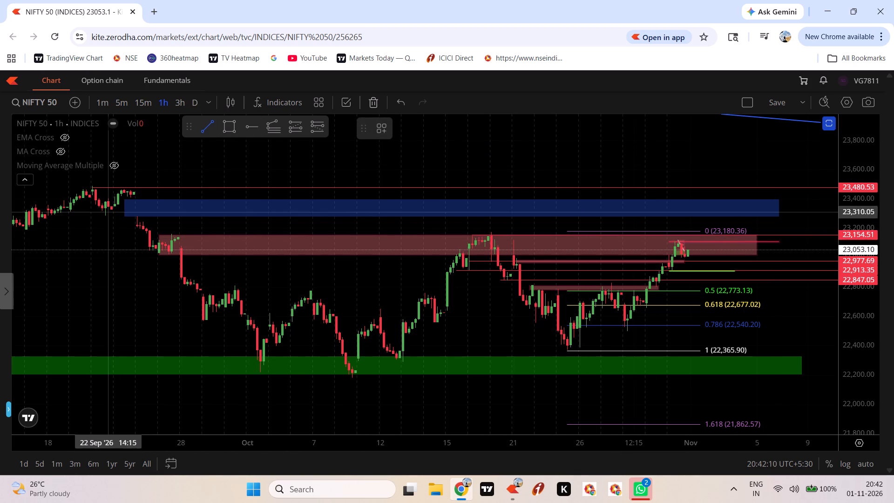
click(122, 187)
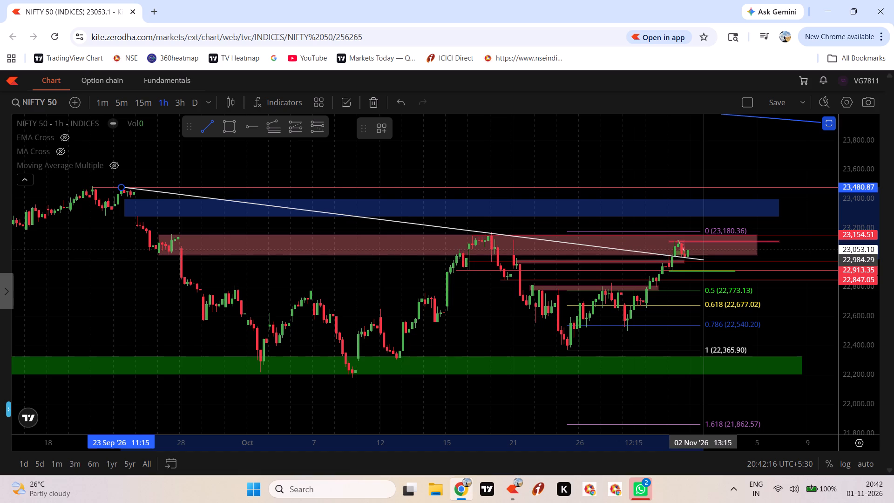
click(703, 260)
click(756, 157)
Move the white trend line's start anchor back to the 11 Sep '26 candle's high at 23,596.08.
scroll(758, 168, down, 5)
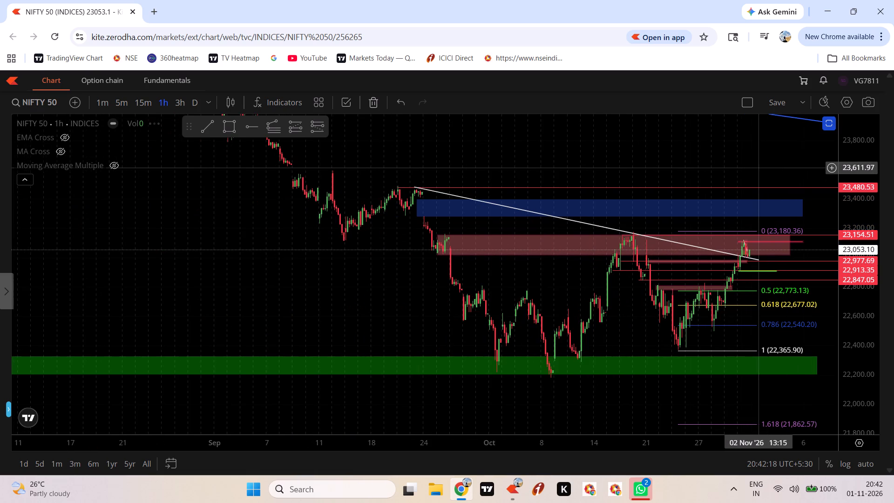
drag(782, 168, 732, 282)
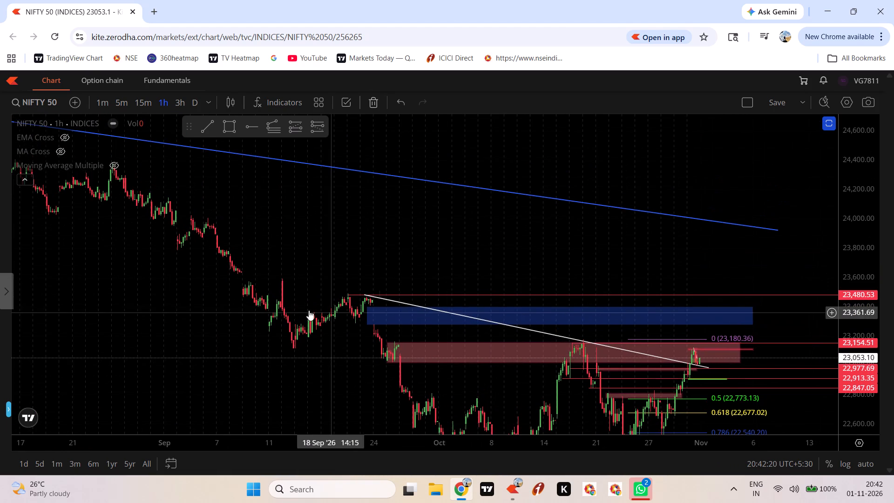
drag(367, 297, 253, 268)
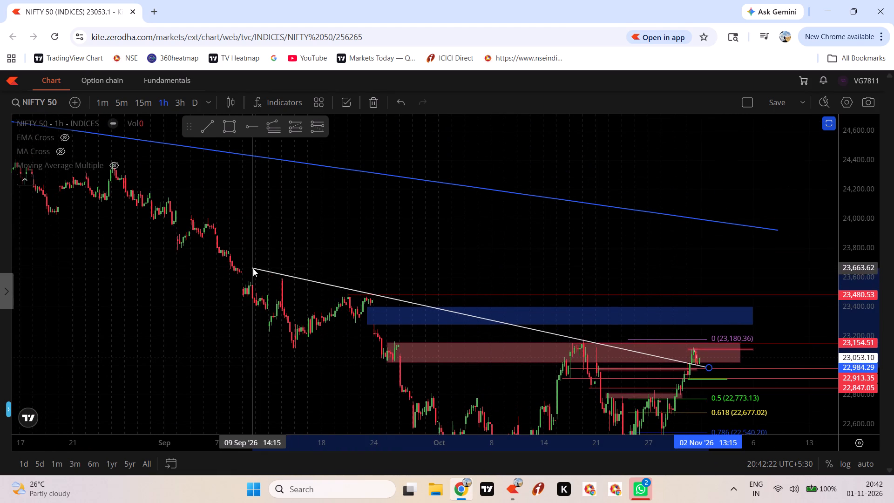
drag(253, 268, 281, 280)
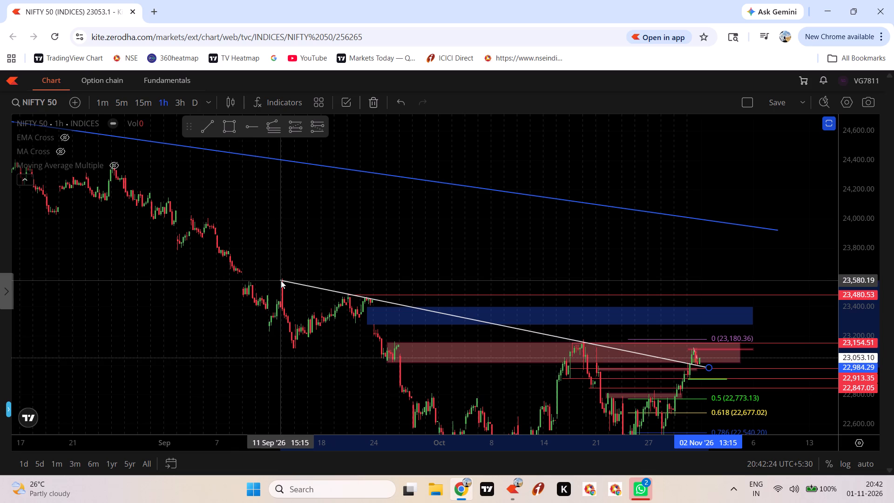
drag(281, 280, 281, 278)
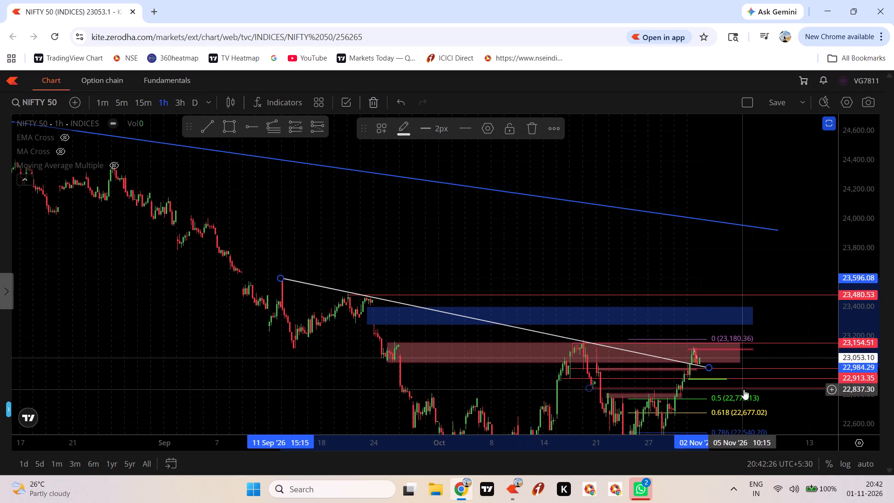
Adjust the white trend line's end anchor slightly upward to about 23,000 near 02 Nov '26, then deselect the line.
click(710, 367)
click(710, 367)
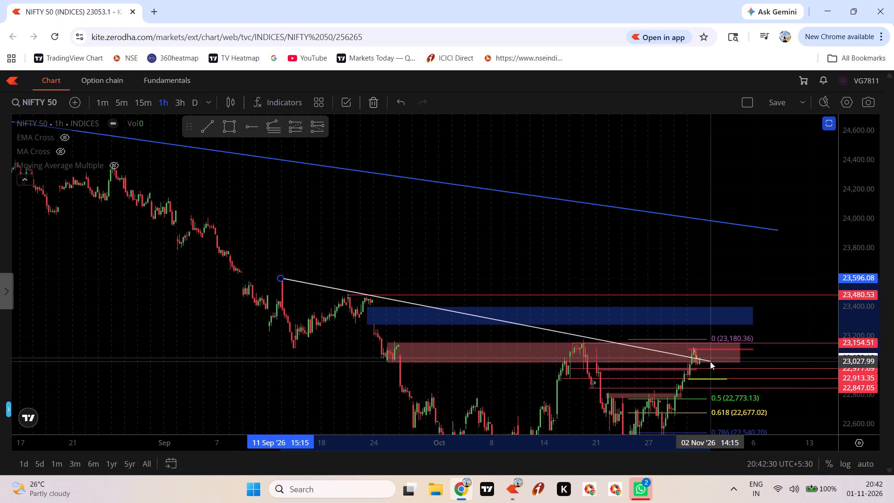
click(789, 317)
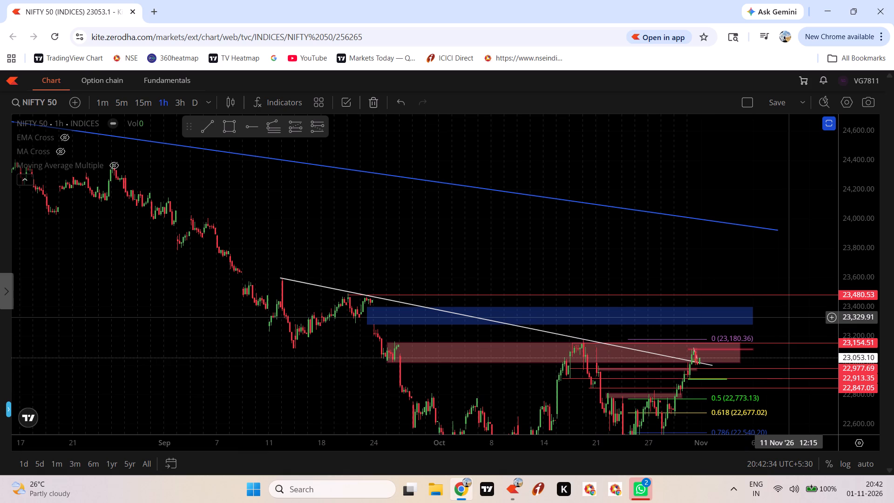
Collapse the indicator list on the 1-hour NIFTY 50 chart, keeping the white trend line and latest candles in view.
scroll(799, 316, up, 4)
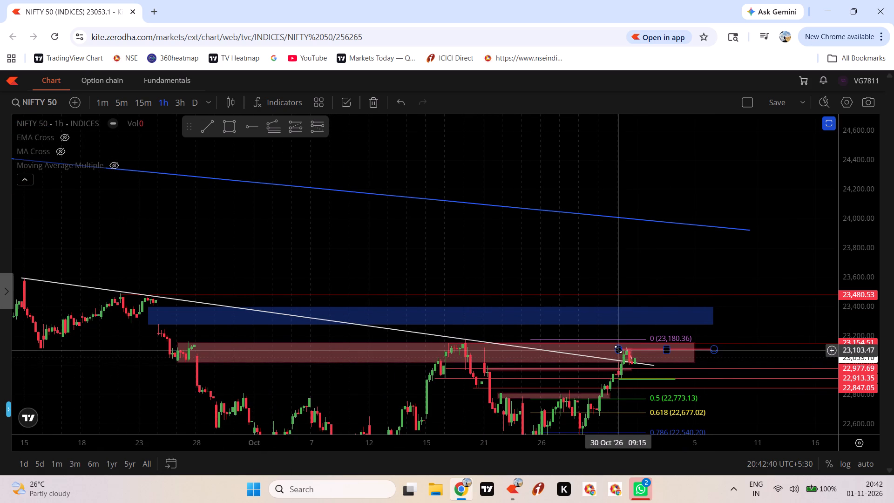
drag(792, 324, 801, 304)
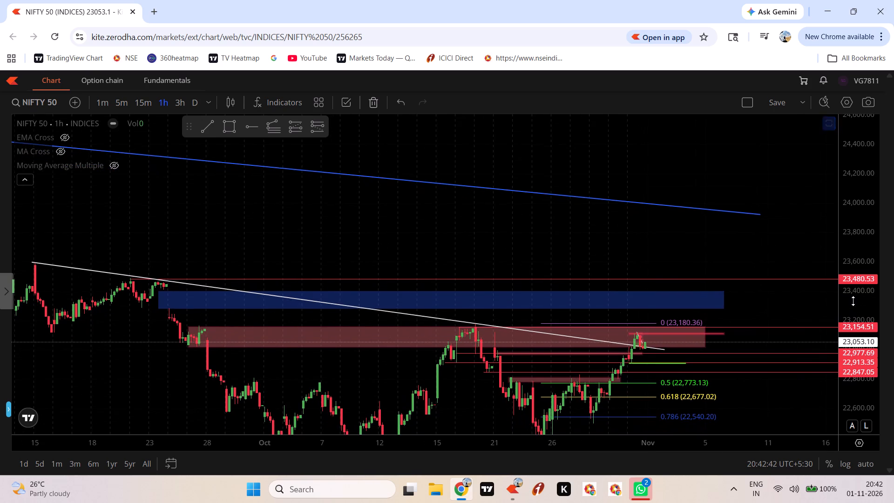
scroll(850, 303, up, 2)
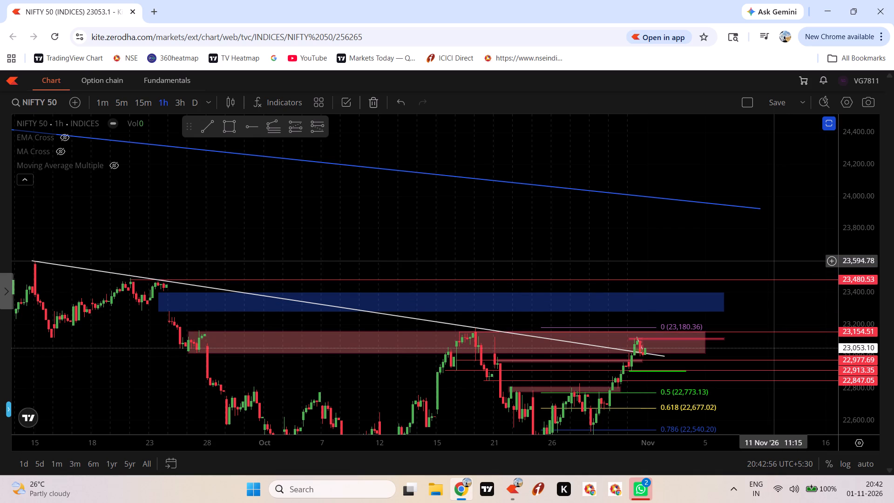
drag(777, 307, 819, 295)
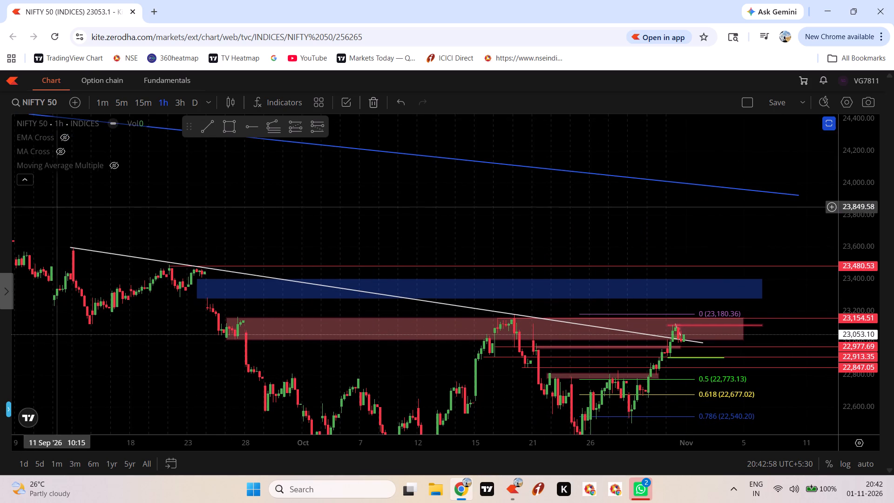
click(27, 179)
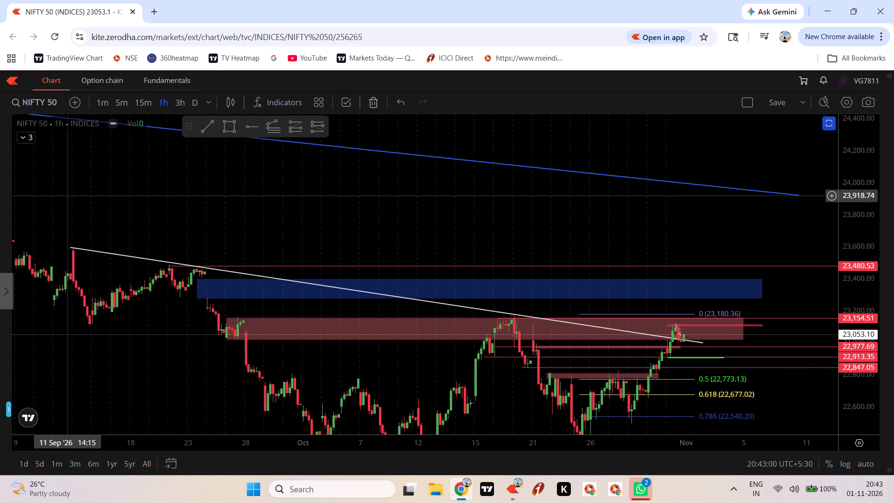
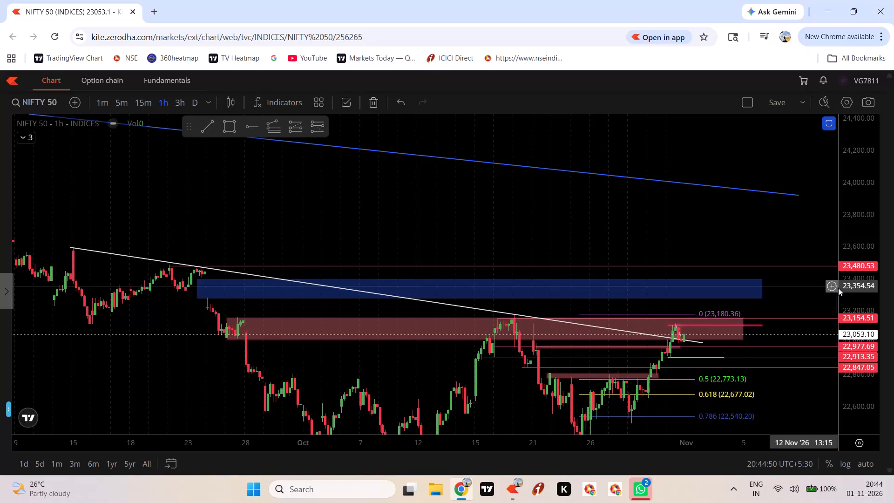
Delete the red horizontal ray at 22,977.69 that starts from the 16 Oct '26 candle.
scroll(860, 299, up, 6)
drag(812, 307, 791, 271)
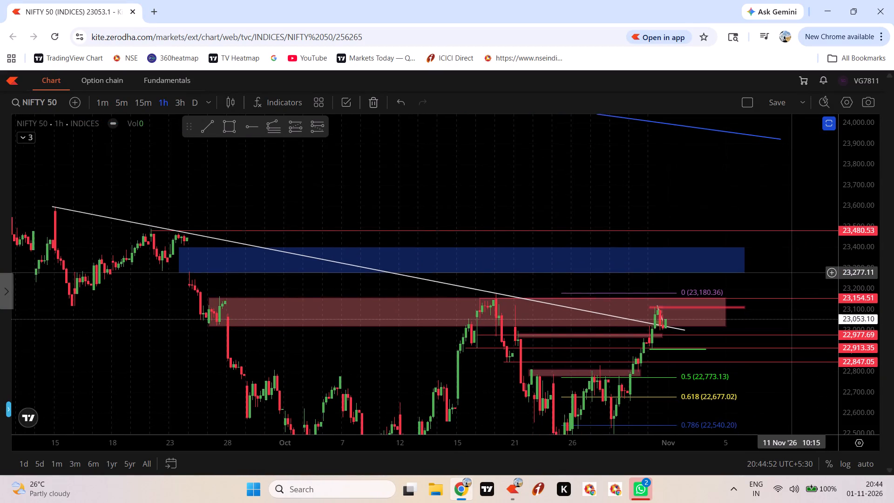
drag(791, 271, 791, 271)
scroll(791, 271, up, 2)
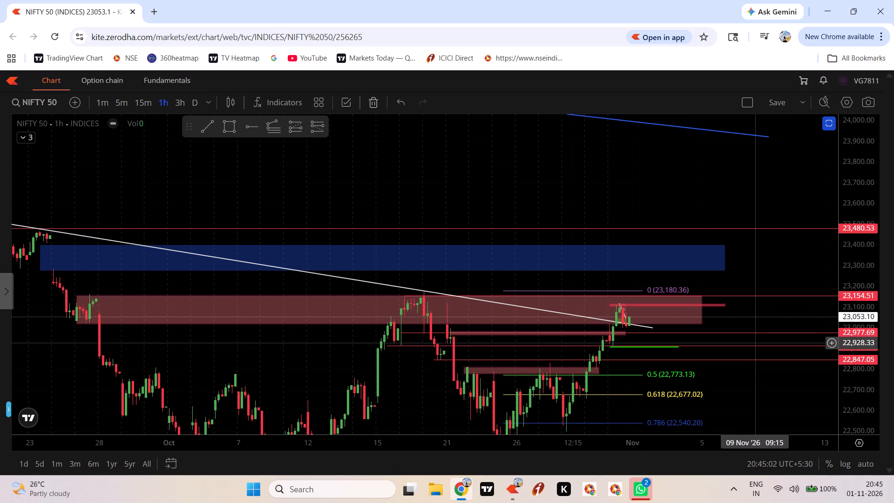
click(762, 331)
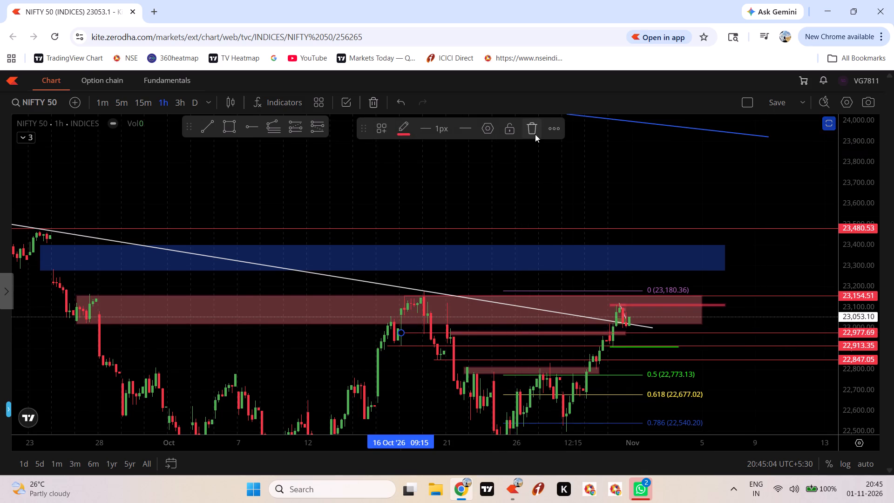
click(535, 132)
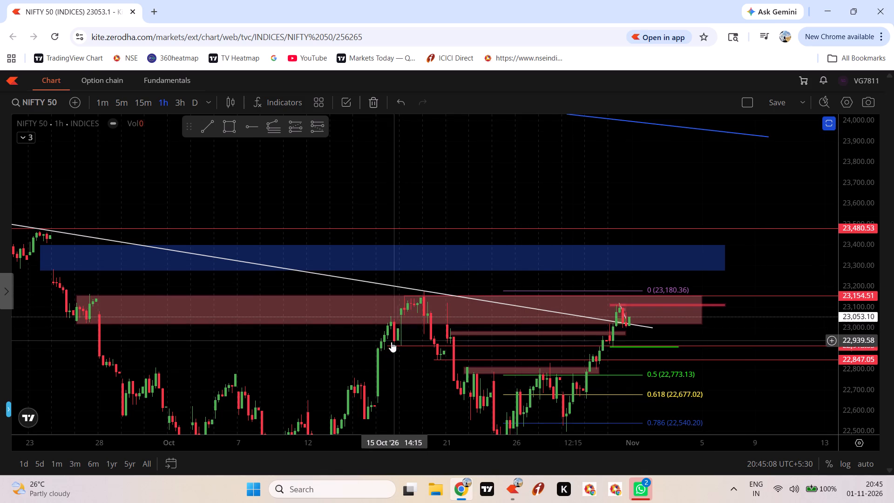
Apply the saved green drawing template to the red horizontal ray at 22,913.35, then deselect it.
click(388, 347)
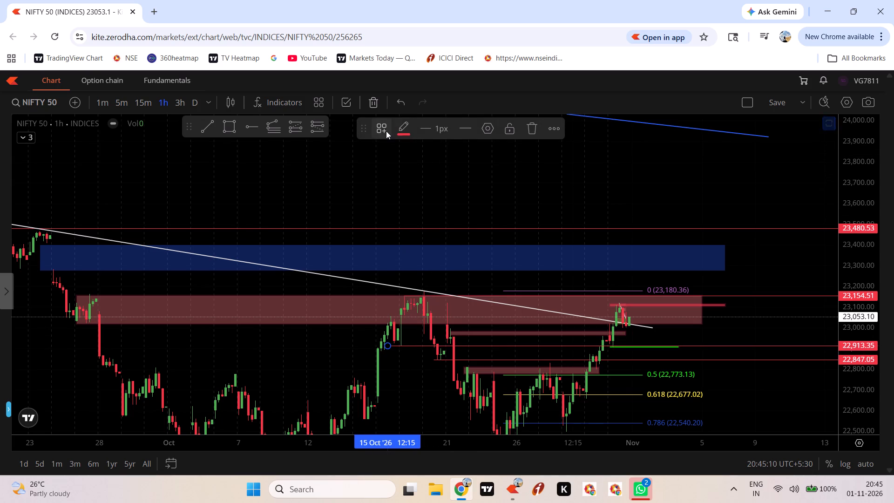
click(385, 129)
click(379, 218)
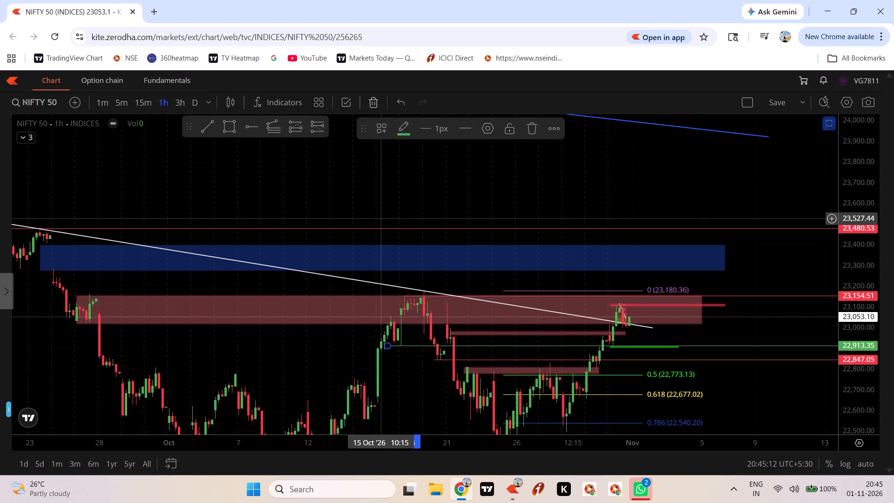
click(742, 208)
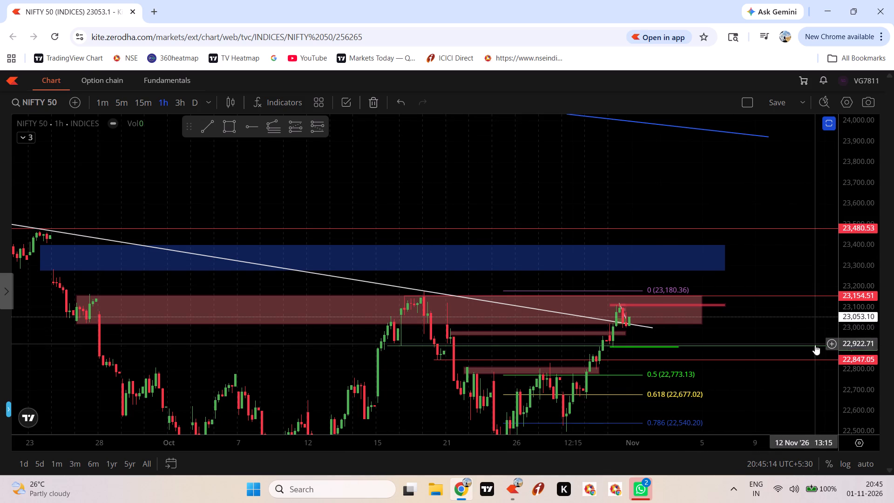
Apply the saved green drawing template to the red horizontal ray at 22,847.05, then deselect it.
click(435, 358)
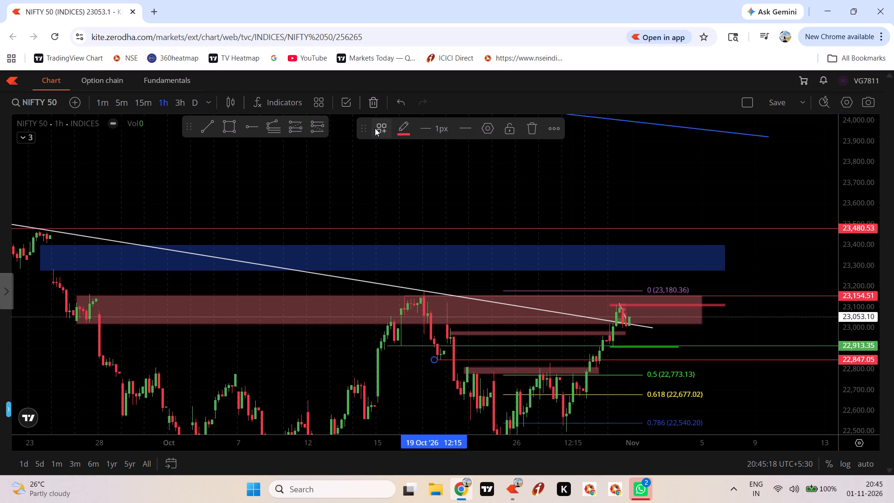
click(381, 131)
click(401, 217)
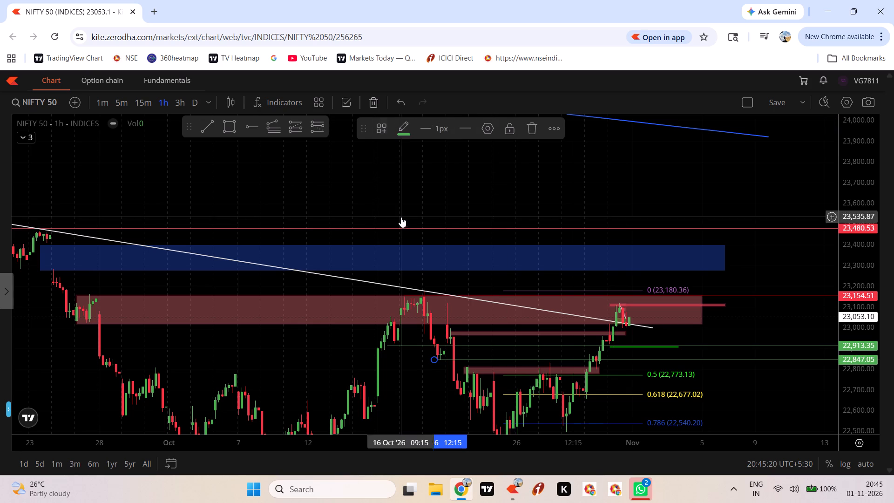
click(753, 390)
Expand the indicator list on the 1-hour chart and make the EMA Cross indicator visible.
drag(774, 404, 737, 355)
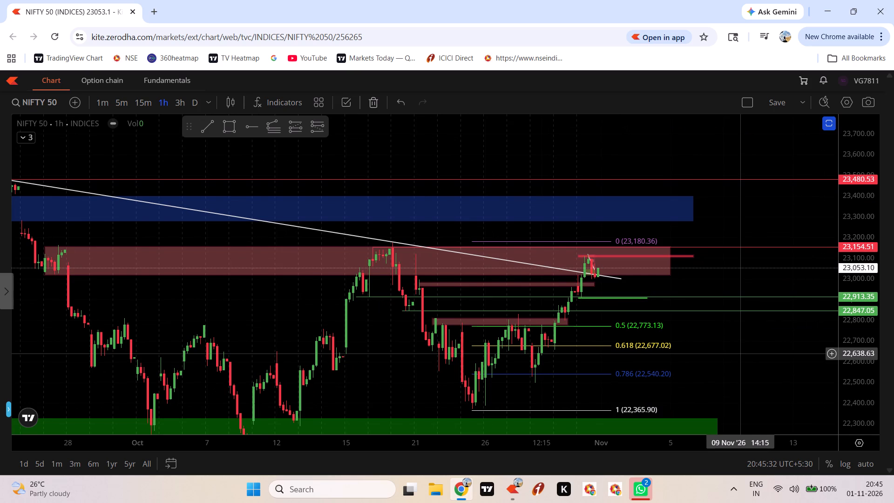
scroll(770, 376, up, 2)
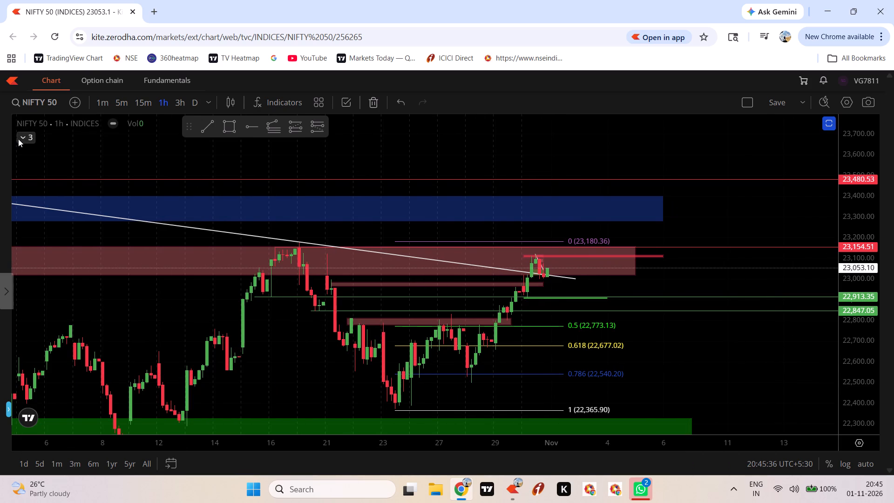
click(20, 139)
click(62, 136)
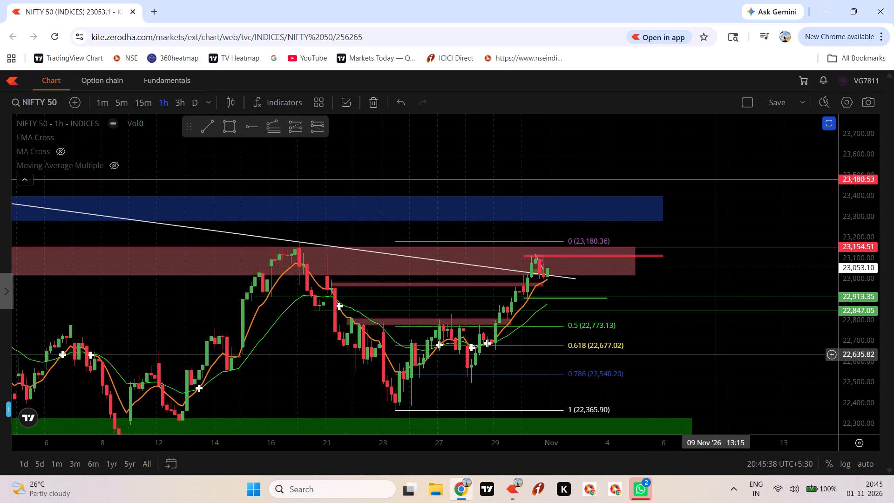
Switch the NIFTY 50 chart to the 15-minute timeframe and examine the latest candles around the zones and trend line.
scroll(854, 335, down, 3)
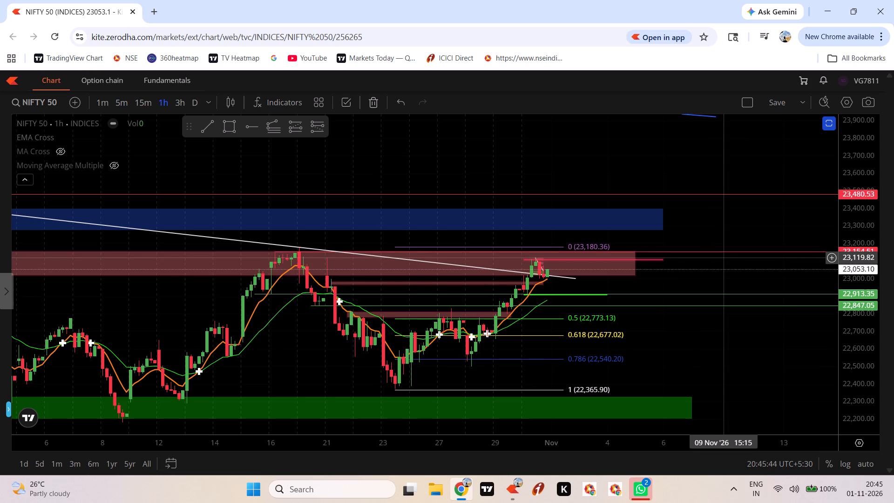
scroll(858, 274, up, 6)
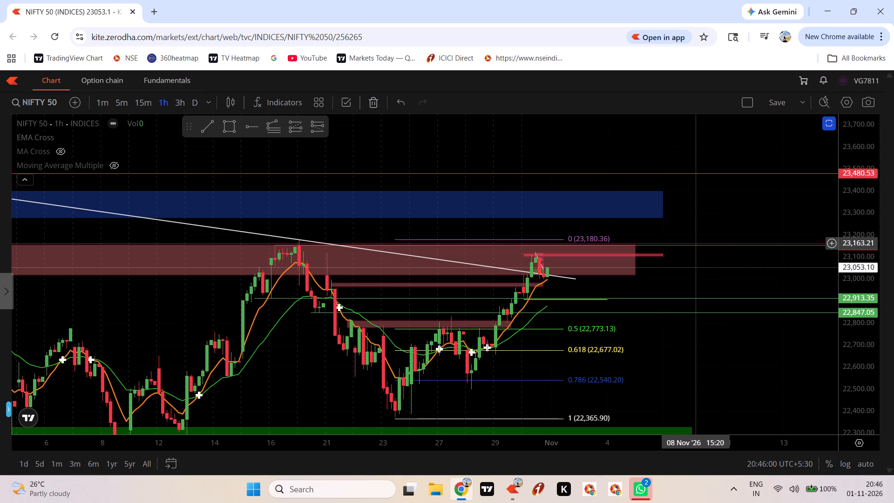
click(149, 103)
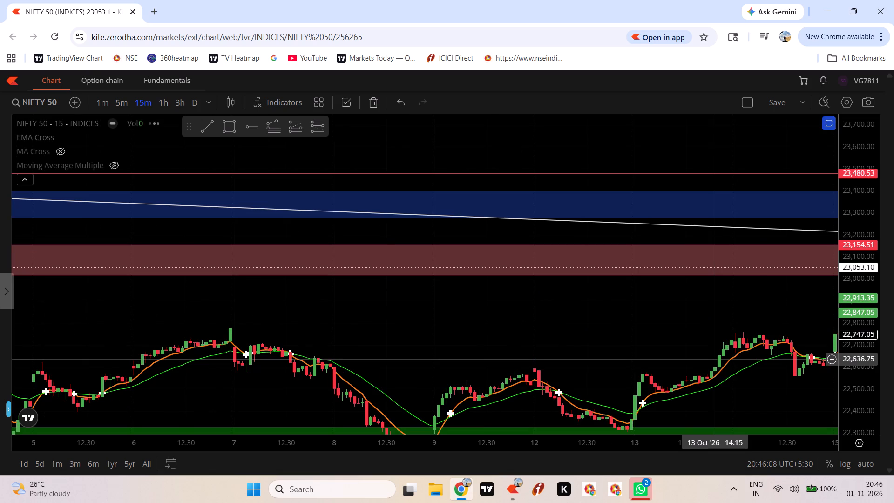
drag(786, 314, 319, 293)
scroll(584, 355, down, 2)
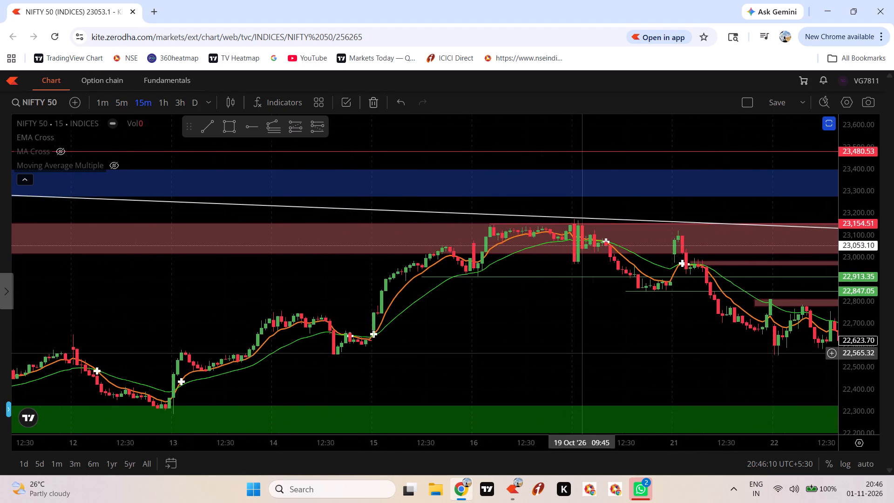
scroll(583, 355, down, 1)
drag(643, 347, 0, 344)
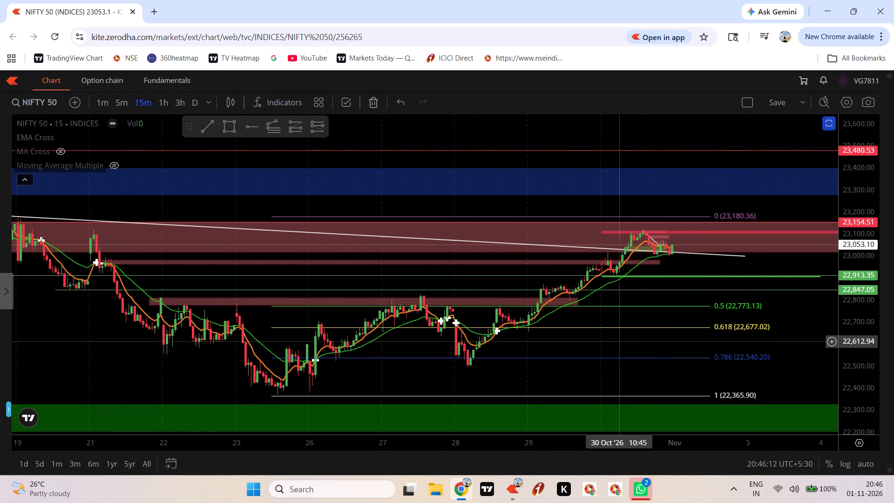
scroll(856, 286, up, 11)
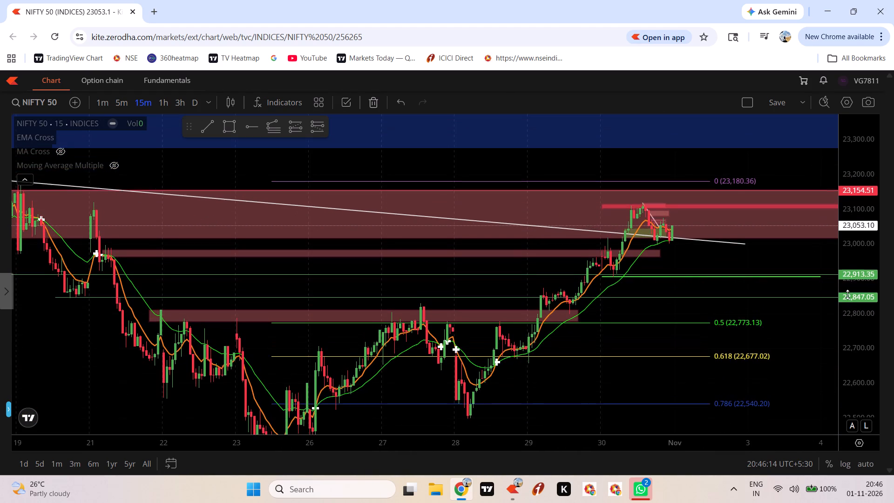
scroll(847, 294, up, 4)
scroll(794, 325, up, 4)
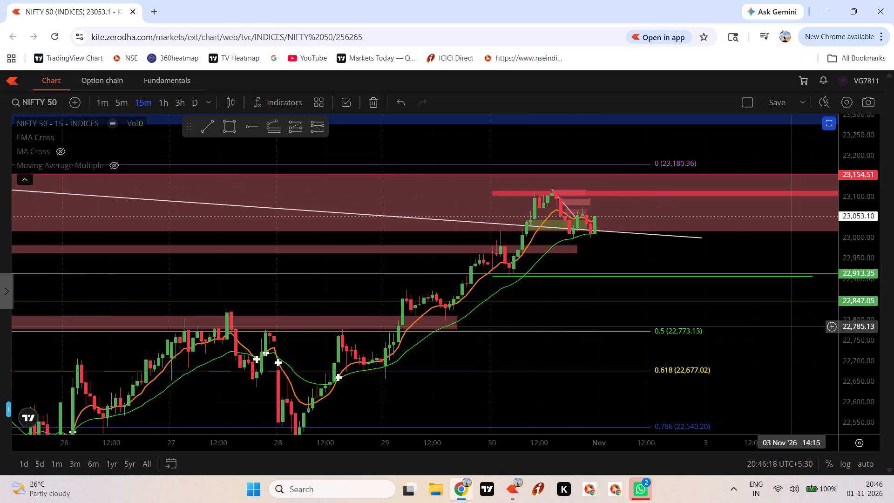
scroll(851, 265, up, 3)
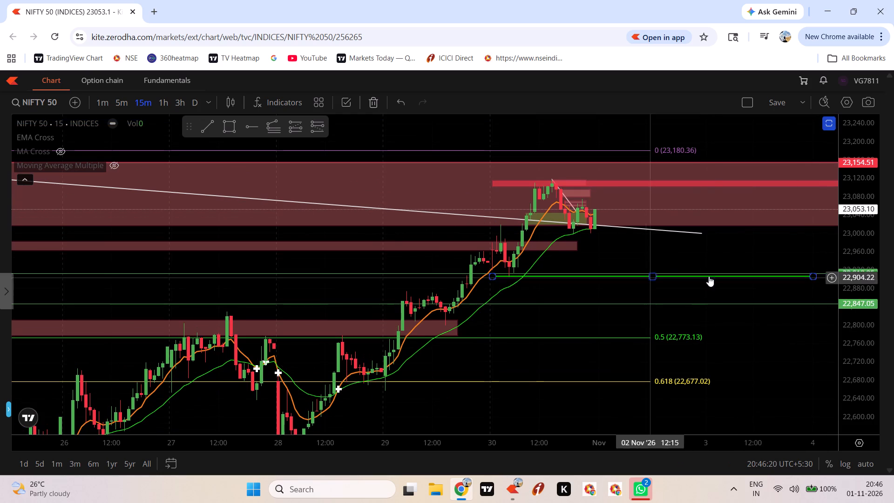
scroll(772, 337, up, 7)
Extend the short white trend line to 02 Nov '26 09:15 at about 23,050 and set its start at about 23,112 on 30 Oct.
drag(686, 360, 745, 386)
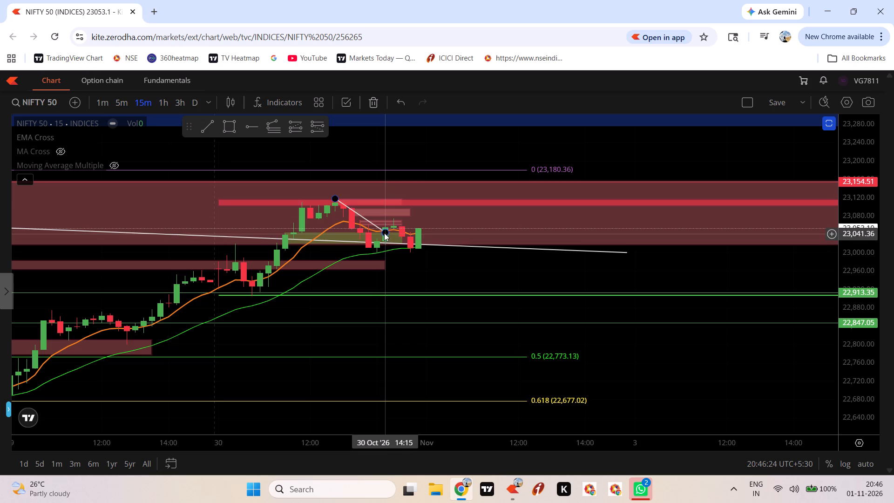
drag(385, 233, 427, 230)
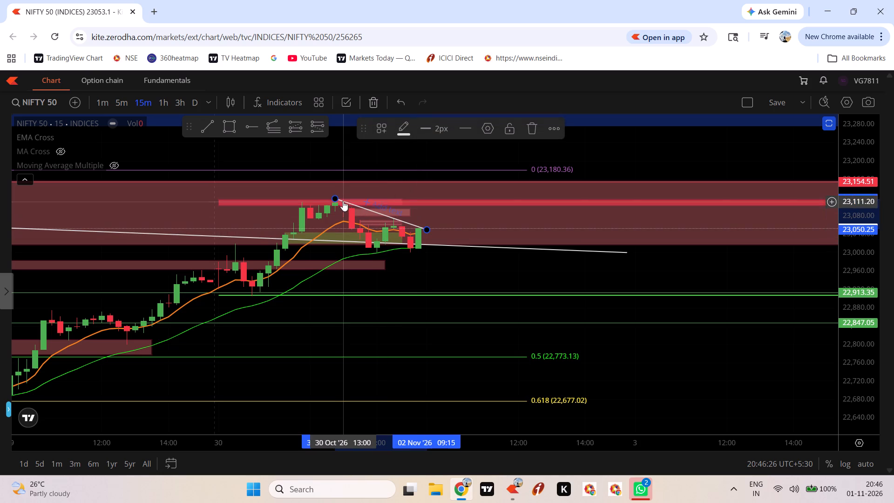
click(337, 198)
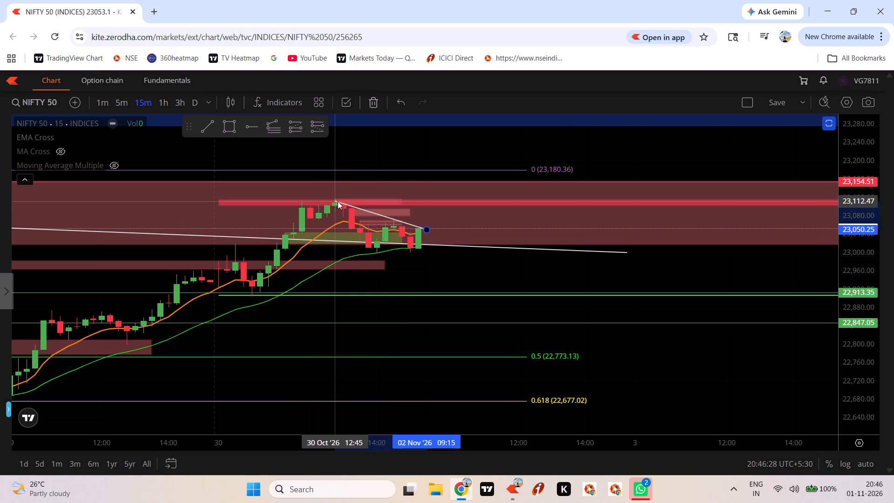
click(463, 270)
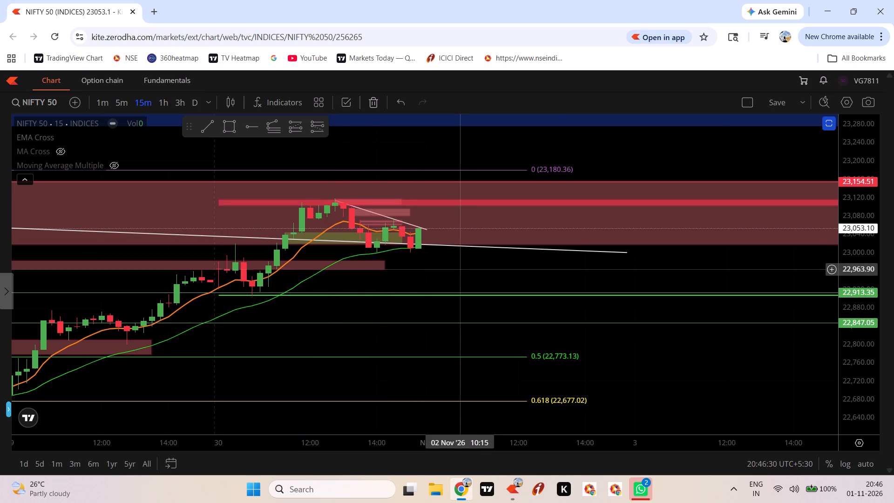
Collapse the indicator list on the 15-minute chart.
scroll(486, 275, down, 1)
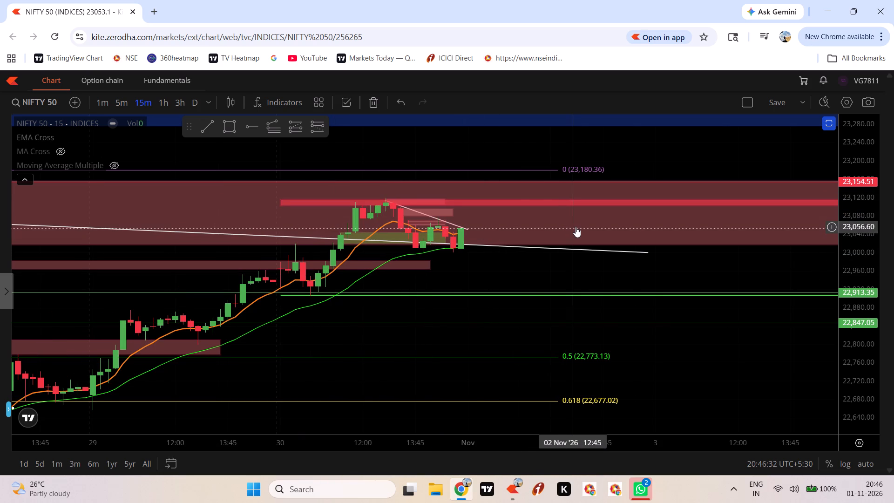
click(27, 177)
Delete the red rectangle zone just above the 0.5 Fibonacci level, spanning 21 to 29 Oct '26.
scroll(668, 355, down, 5)
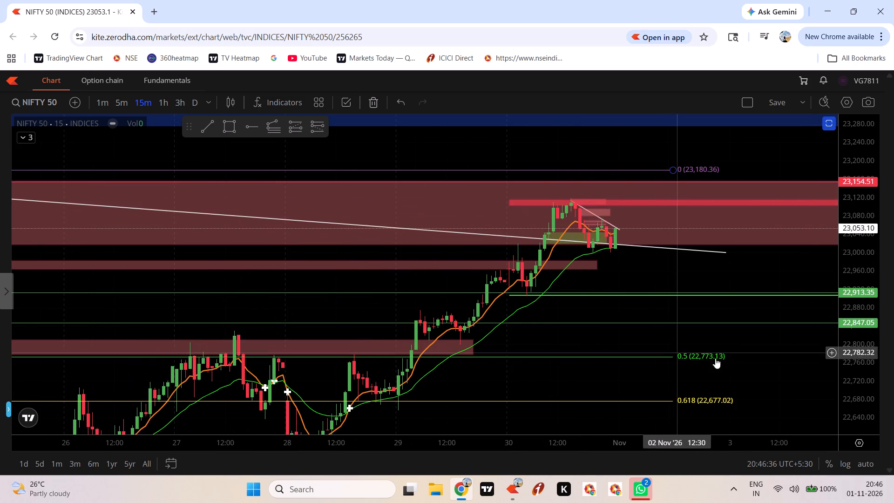
scroll(745, 370, down, 3)
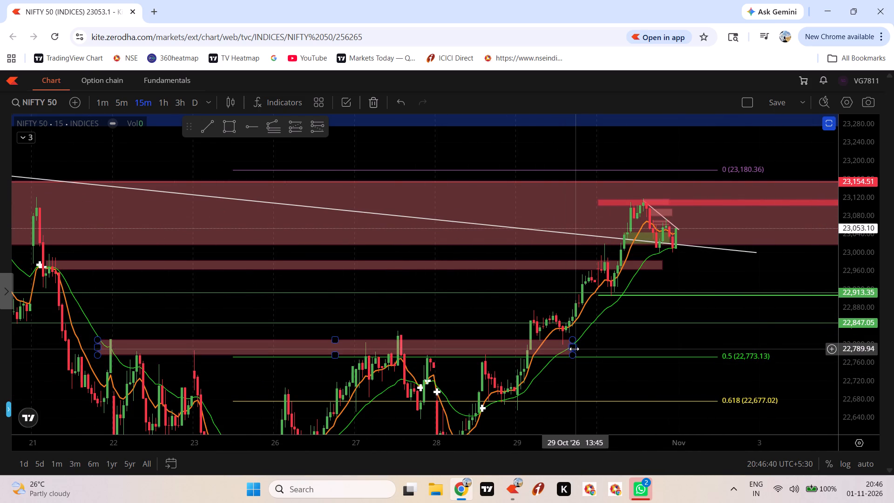
click(574, 349)
click(551, 135)
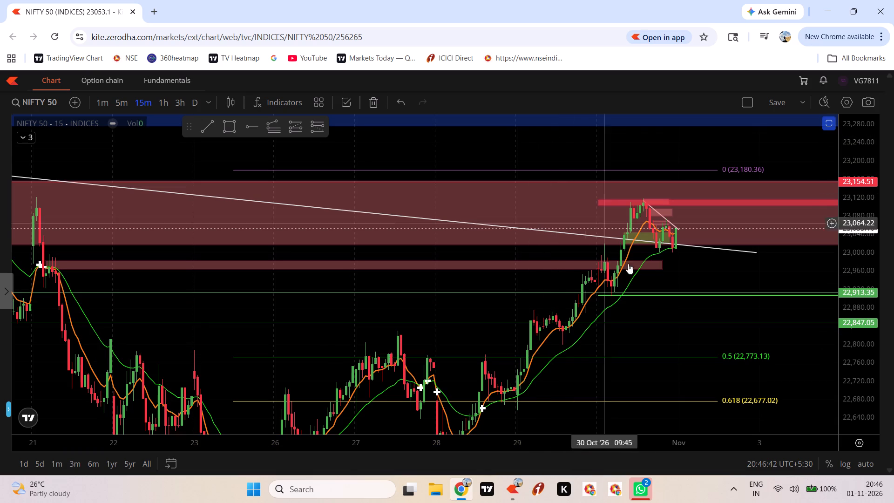
Apply the S drawing template to the thin red rectangle zone between 22,962.82 and 22,983.38.
scroll(862, 304, down, 9)
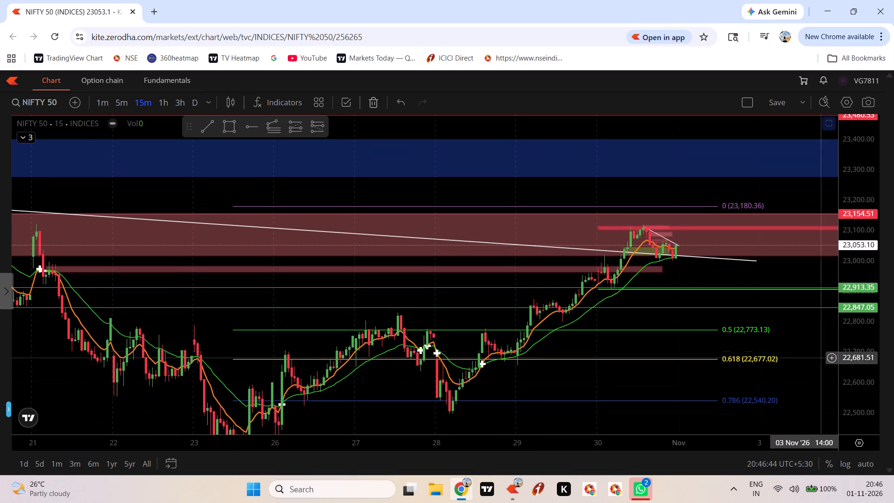
drag(811, 353, 801, 393)
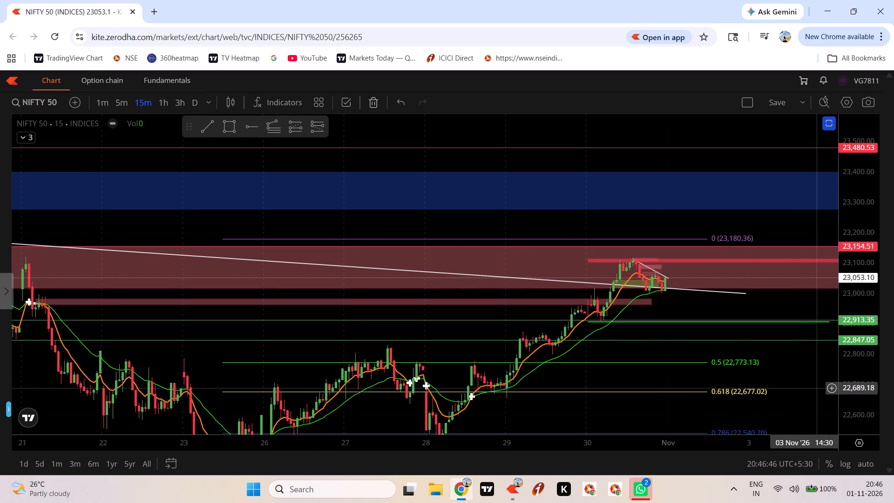
click(650, 307)
click(384, 129)
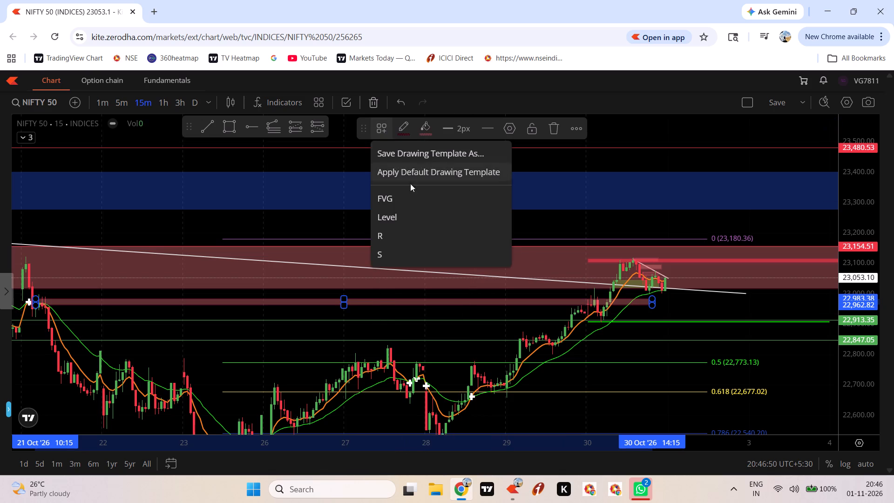
click(400, 256)
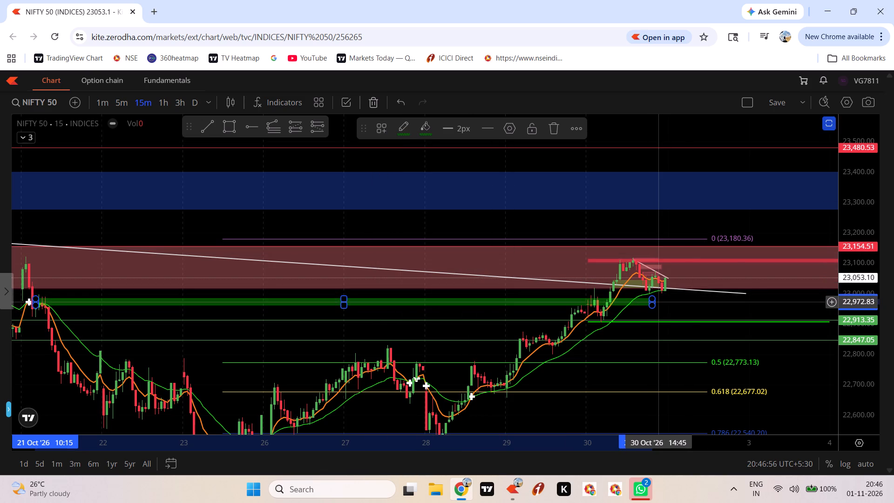
Extend the thin green support zone's later edge to about 02 Nov '26 12:45.
drag(656, 301, 686, 301)
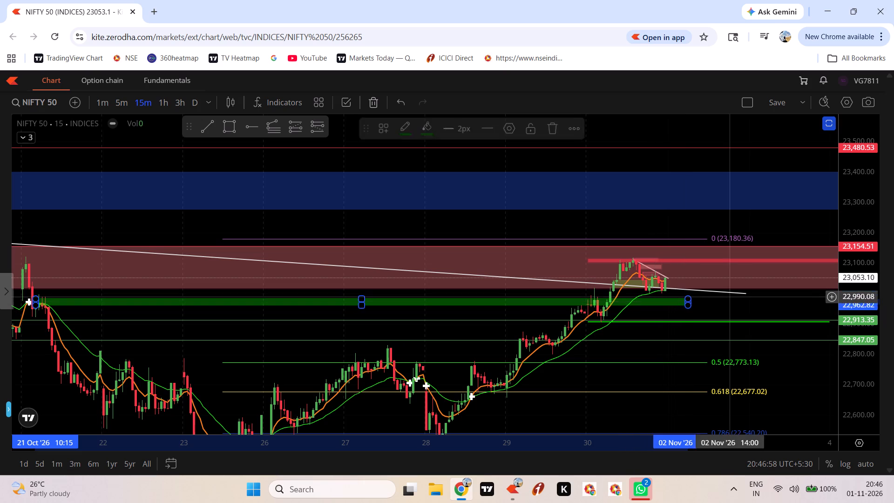
click(787, 305)
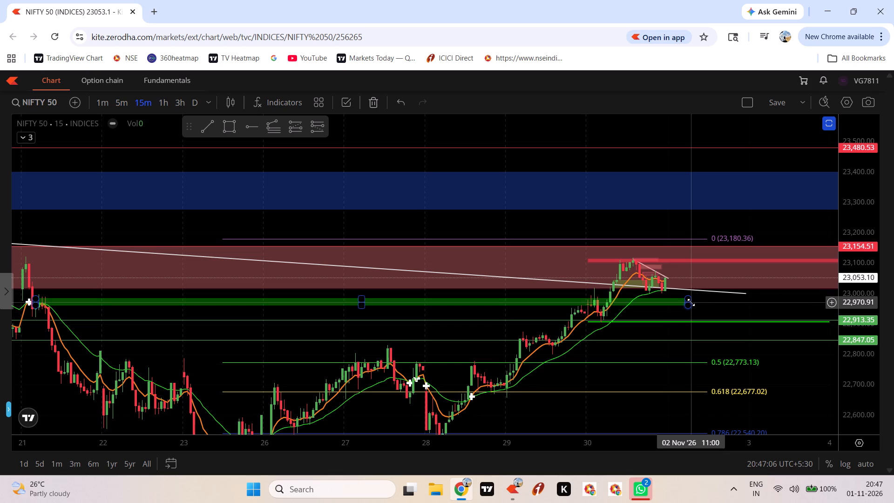
drag(691, 302, 715, 301)
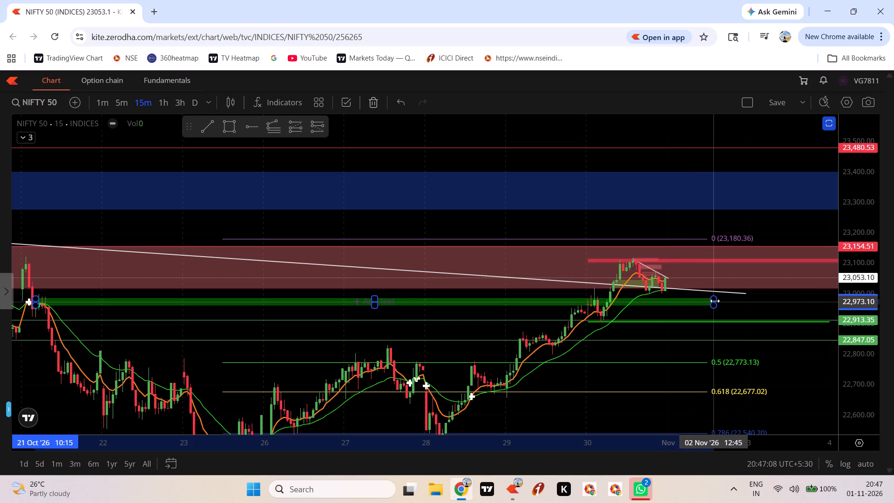
Extend the thin green support zone's later edge further to about 03 Nov '26 09:15 and deselect it.
drag(715, 301, 721, 301)
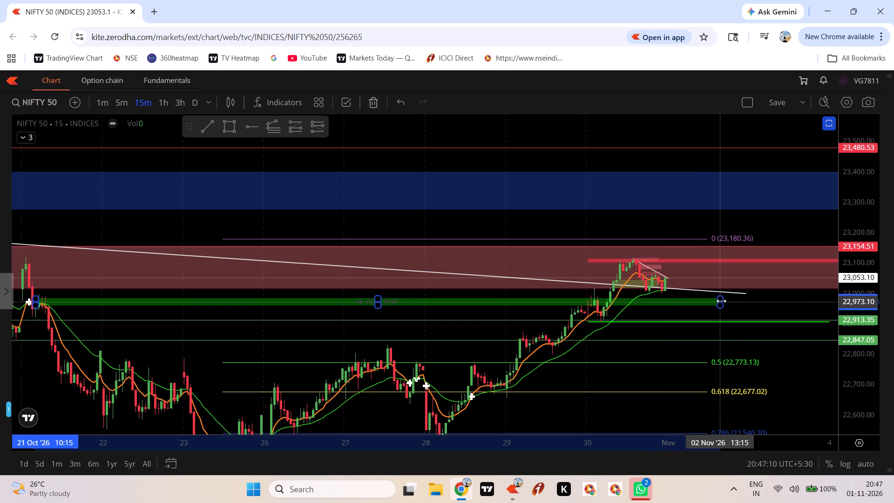
drag(721, 301, 736, 304)
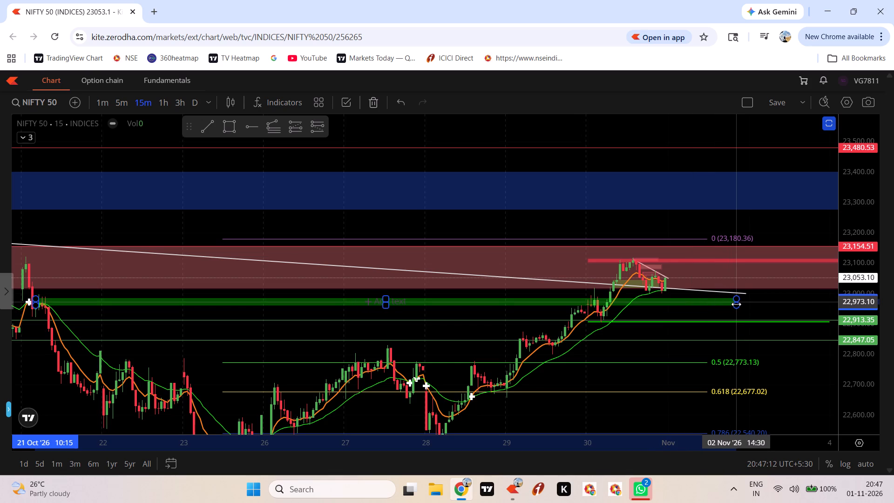
drag(736, 304, 742, 302)
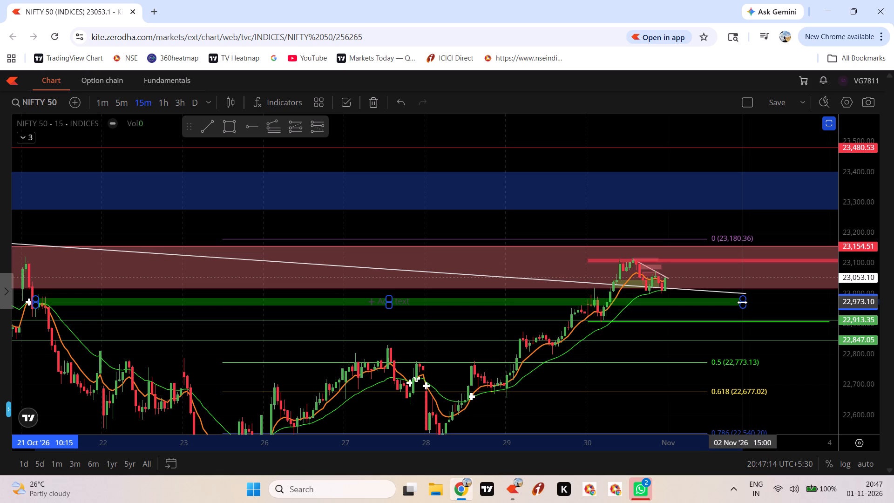
drag(742, 302, 749, 301)
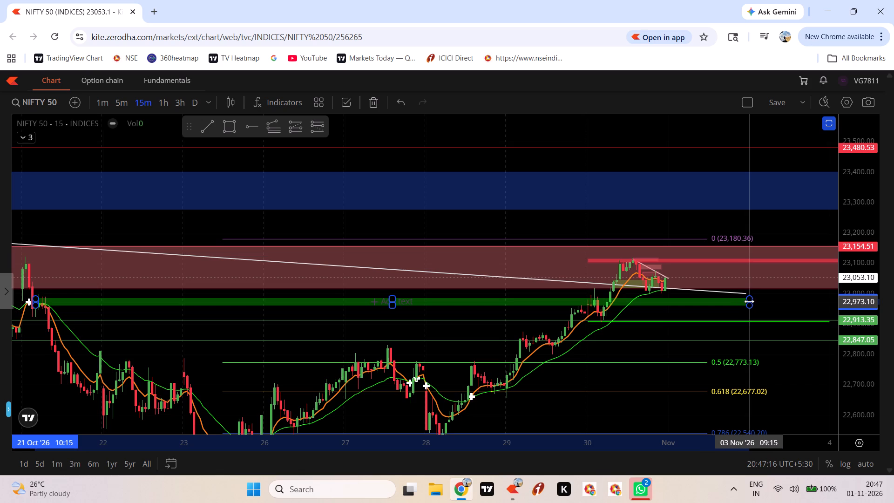
drag(749, 301, 750, 301)
click(790, 296)
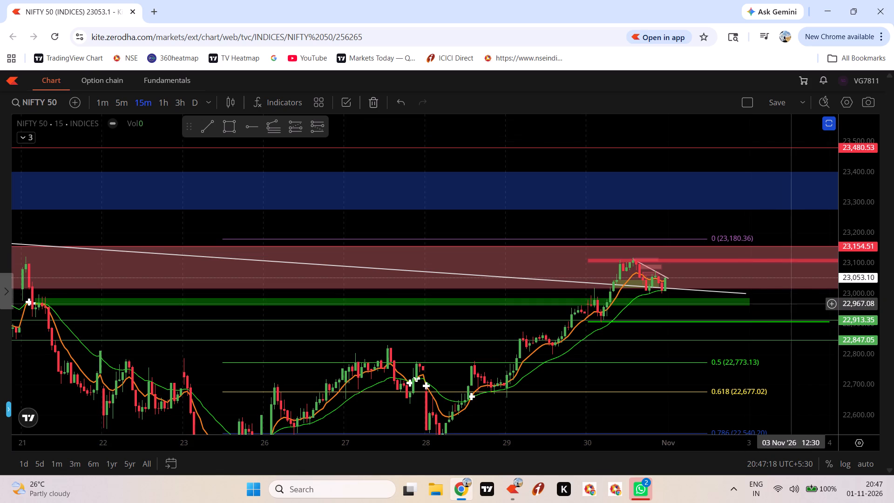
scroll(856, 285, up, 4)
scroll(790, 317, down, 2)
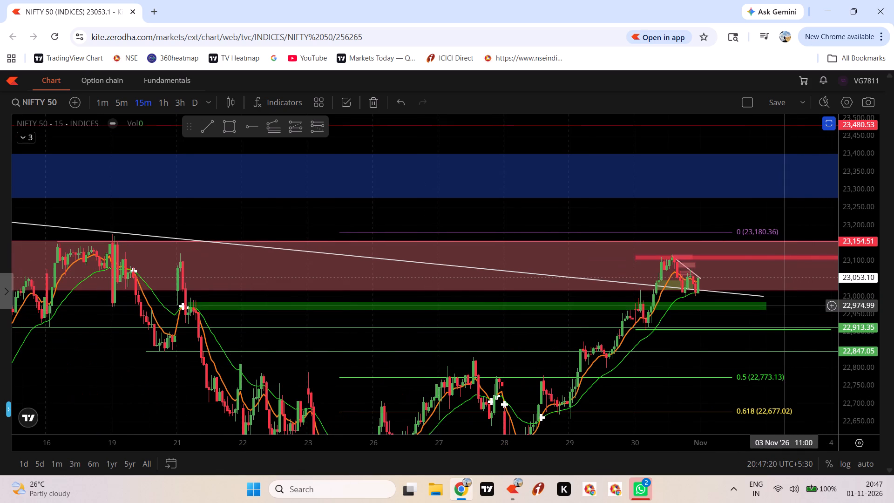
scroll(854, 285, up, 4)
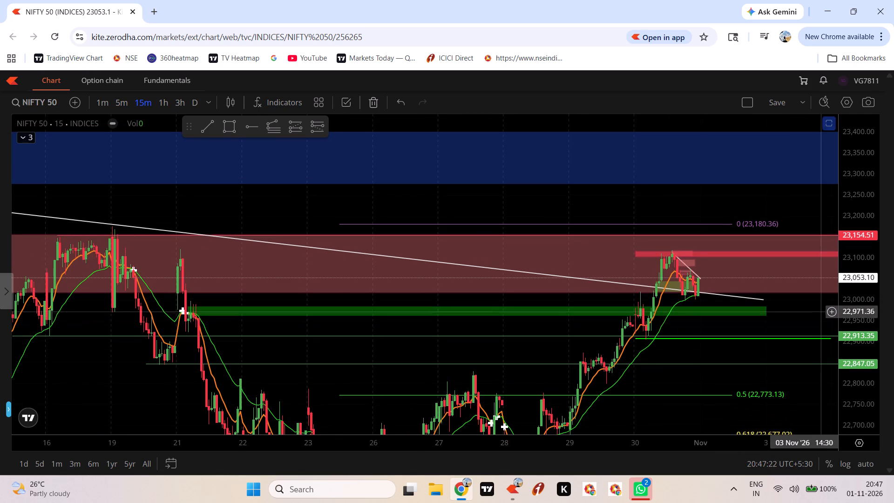
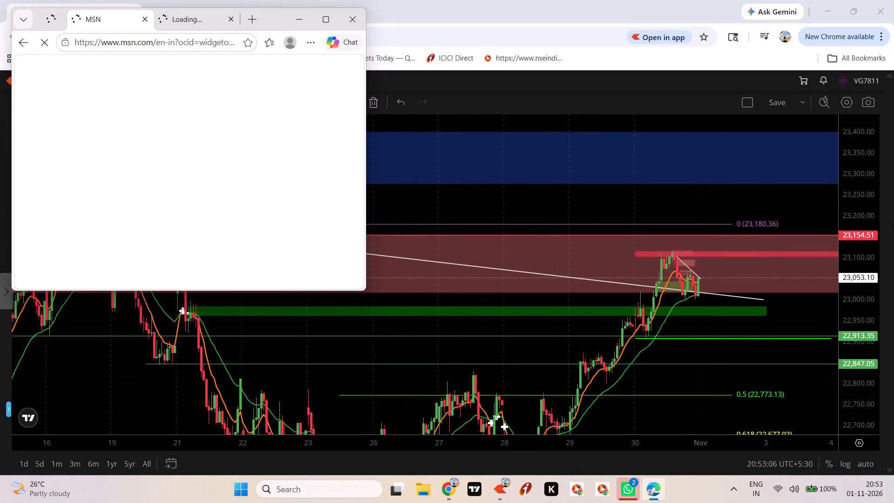
Close the Microsoft Edge window showing the MSN page.
click(352, 19)
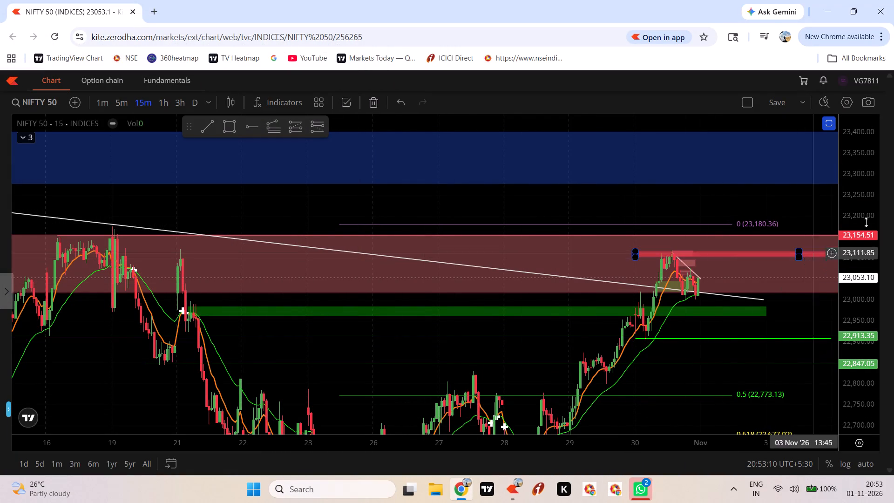
Extend the lowest thin red zone, just above the latest price, so its later edge reaches about 02 Nov '26 10:45.
scroll(865, 211, down, 6)
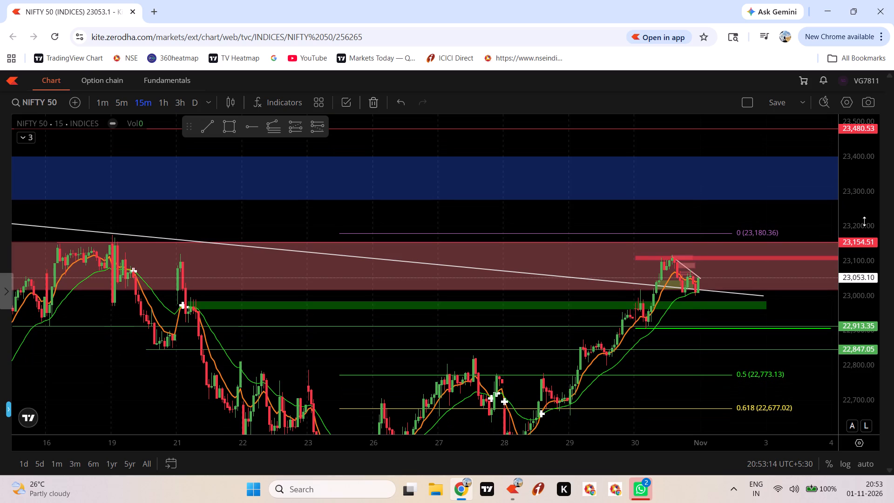
scroll(812, 221, down, 4)
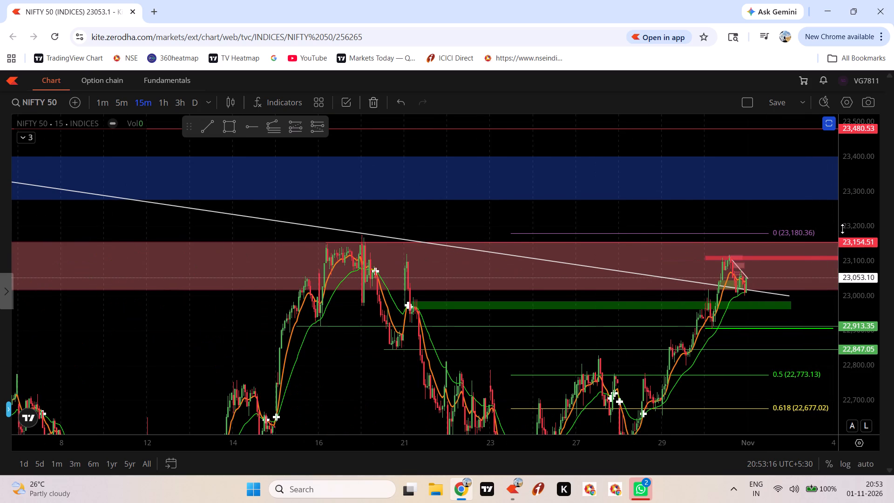
scroll(852, 234, up, 6)
scroll(808, 207, up, 8)
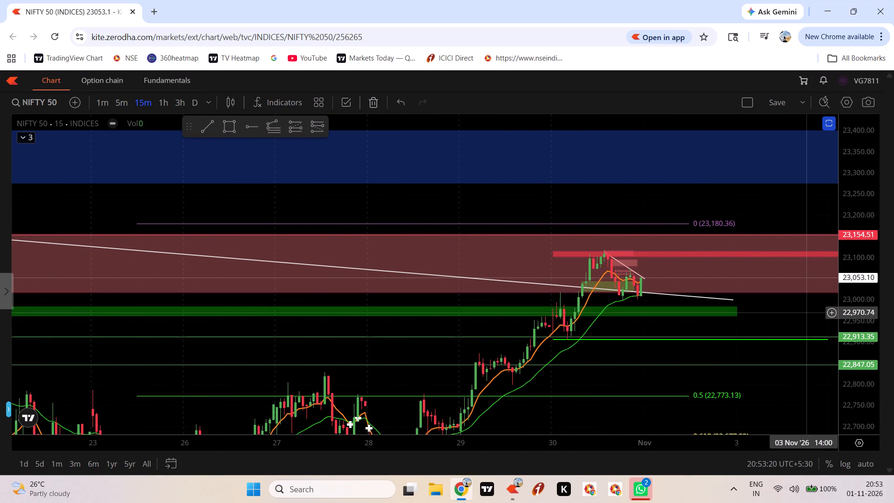
scroll(806, 311, up, 4)
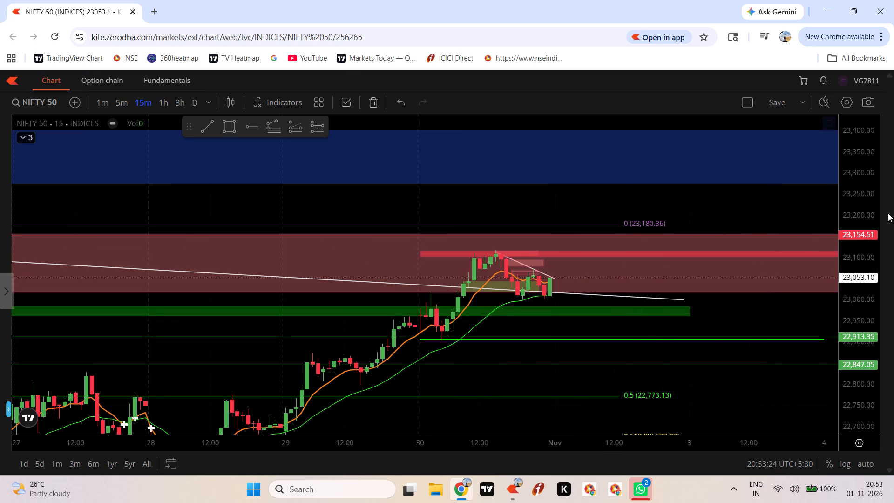
scroll(875, 229, up, 7)
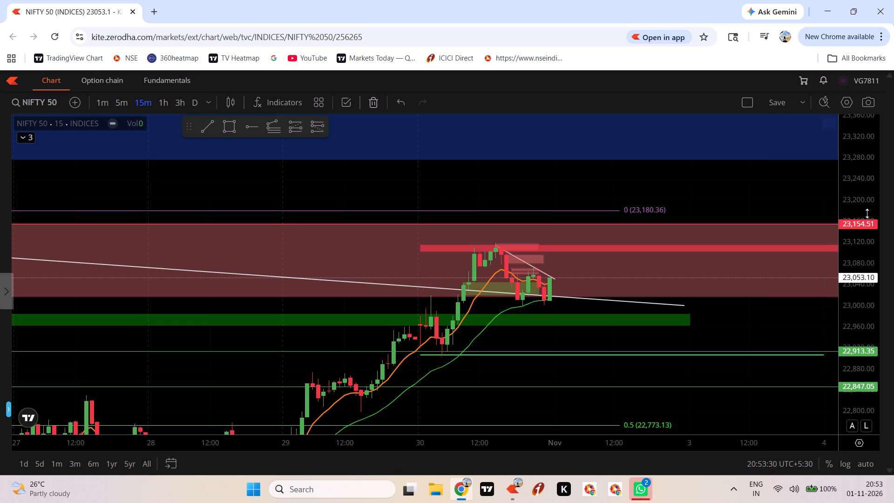
scroll(866, 214, up, 11)
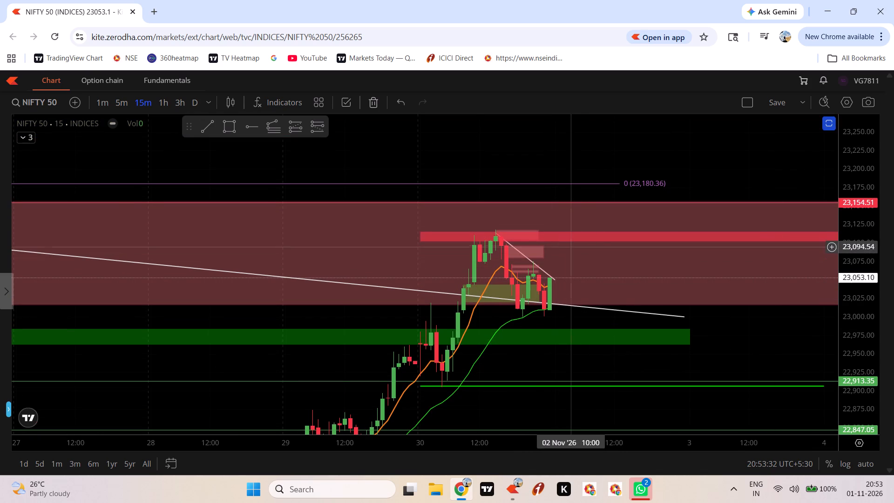
click(540, 267)
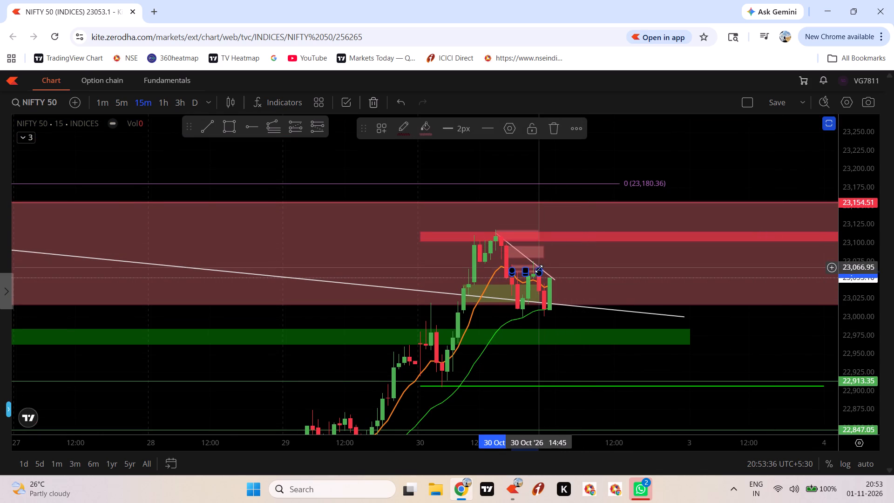
drag(541, 270, 592, 269)
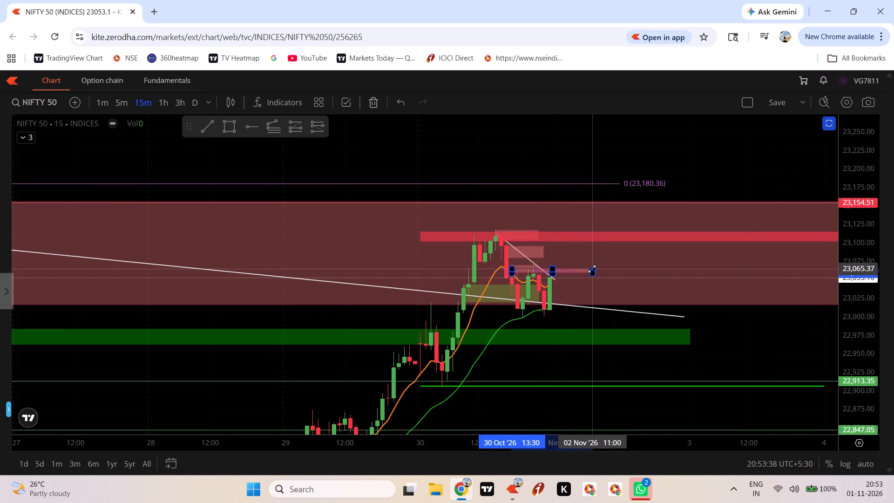
drag(592, 269, 588, 271)
click(623, 261)
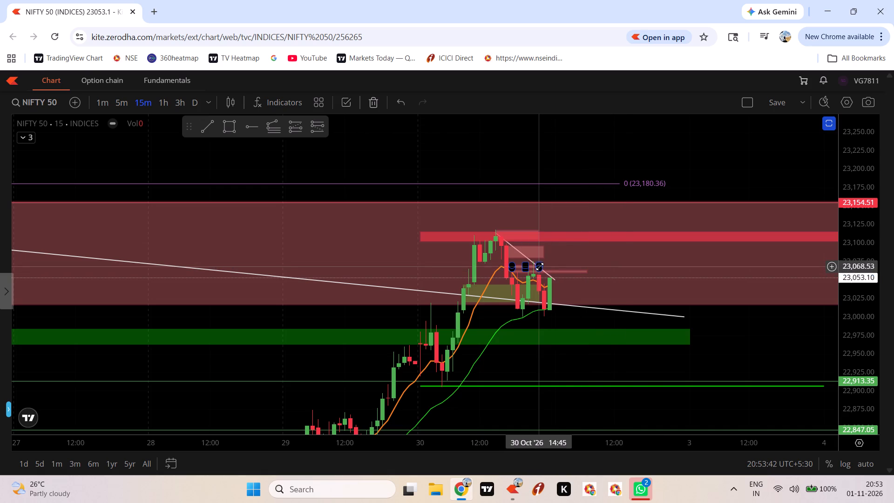
Extend the thin red zone topping out near 23,071 to about 02 Nov '26 10:30 and deselect it.
drag(540, 266, 582, 264)
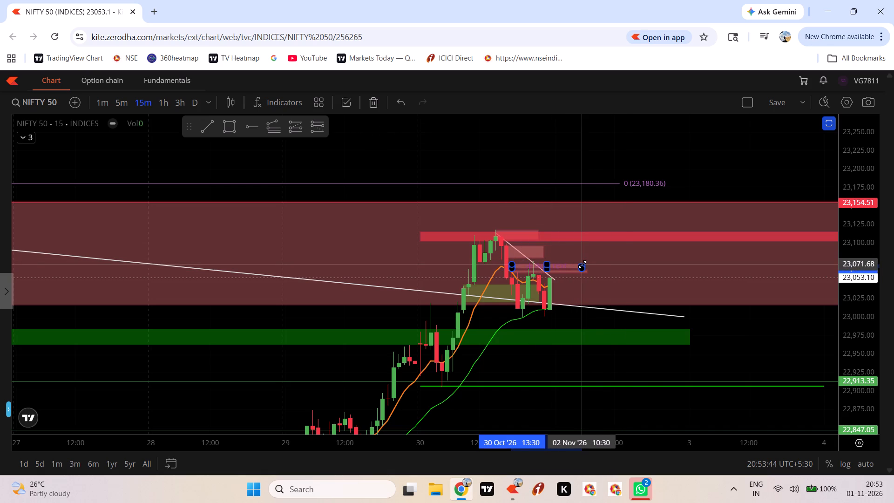
drag(582, 264, 584, 264)
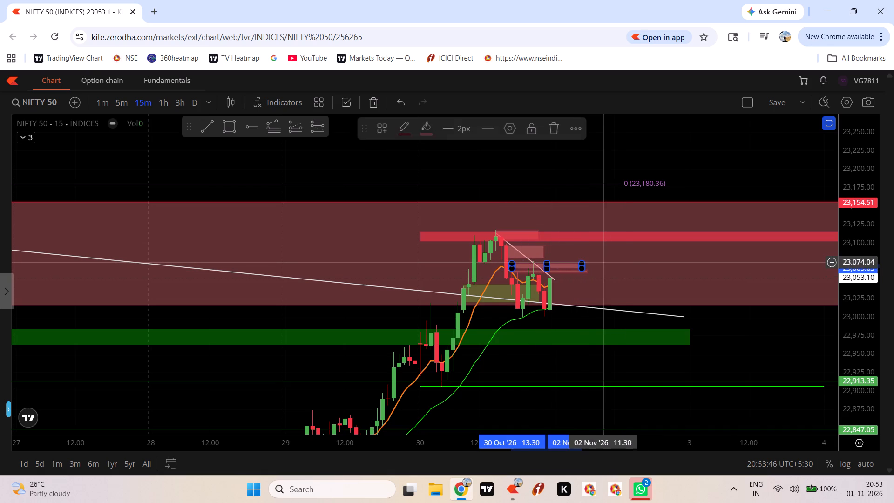
click(741, 182)
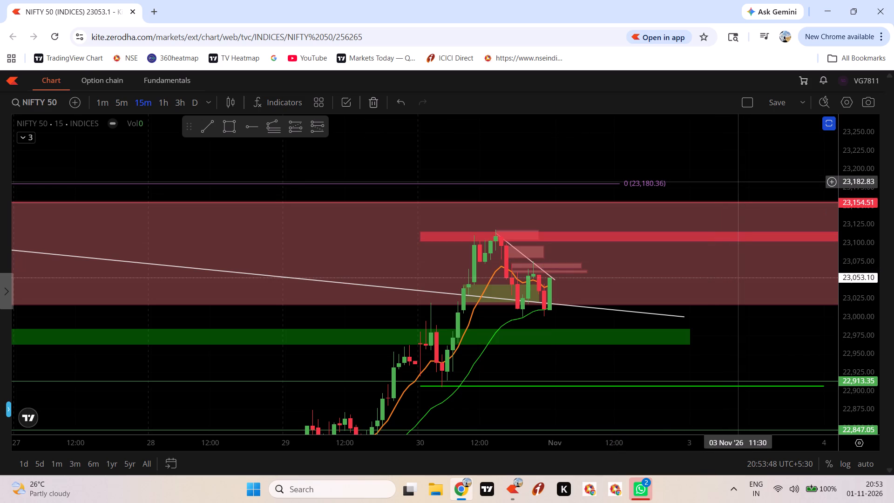
Switch the NIFTY 50 chart to the 5-minute interval.
click(120, 102)
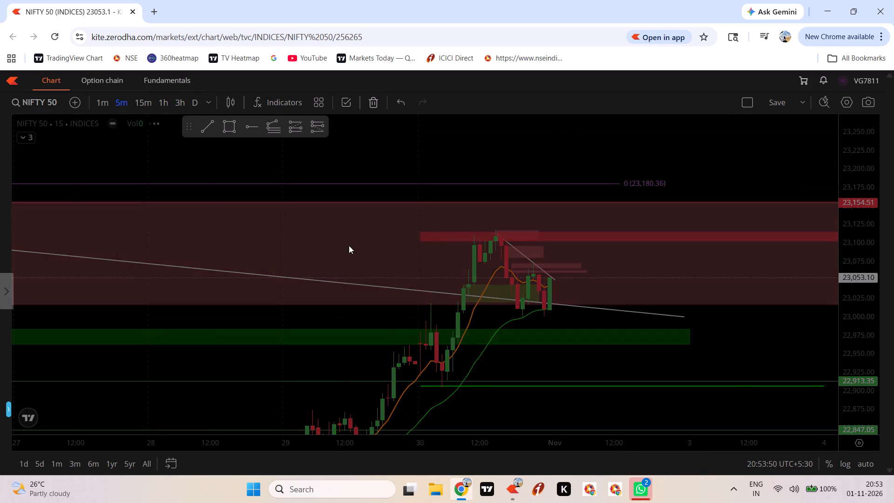
Extend the later edge of the red zone between 23,079.09 and 23,096.07 to about 02 Nov '26 09:30 and deselect it.
scroll(724, 374, down, 8)
scroll(797, 366, down, 6)
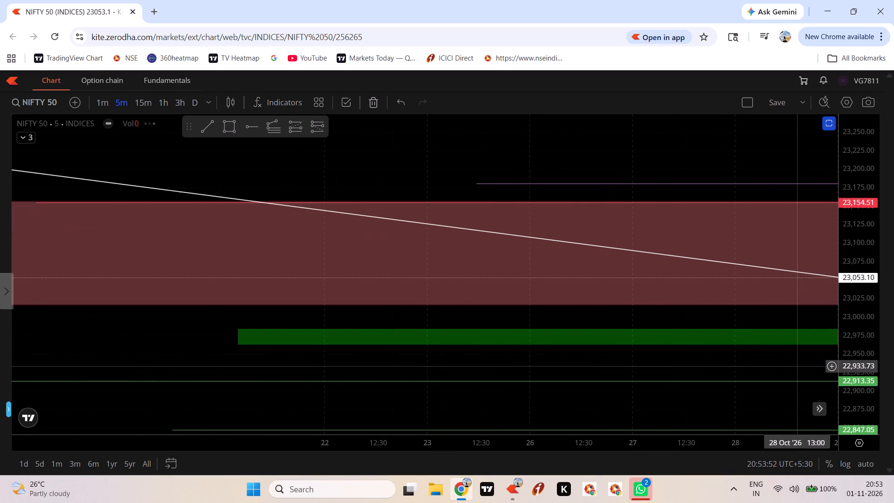
scroll(868, 313, down, 18)
drag(823, 328, 471, 335)
drag(811, 158, 804, 158)
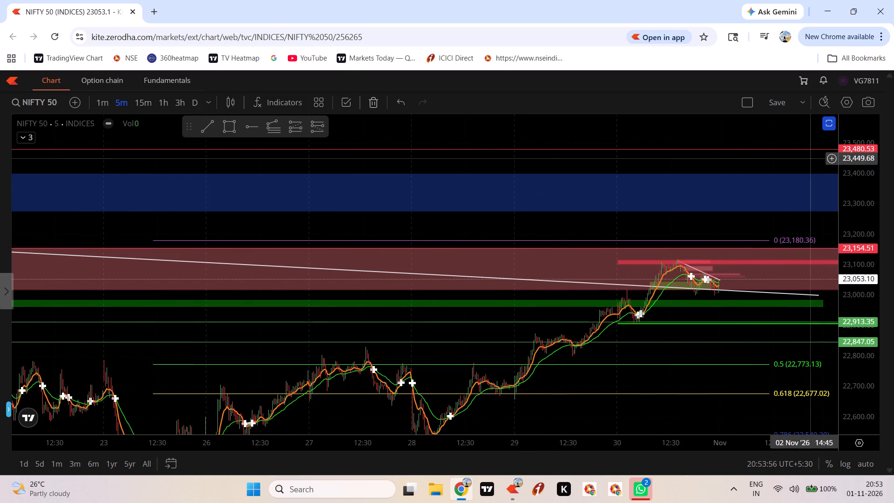
drag(804, 158, 626, 204)
scroll(867, 253, up, 12)
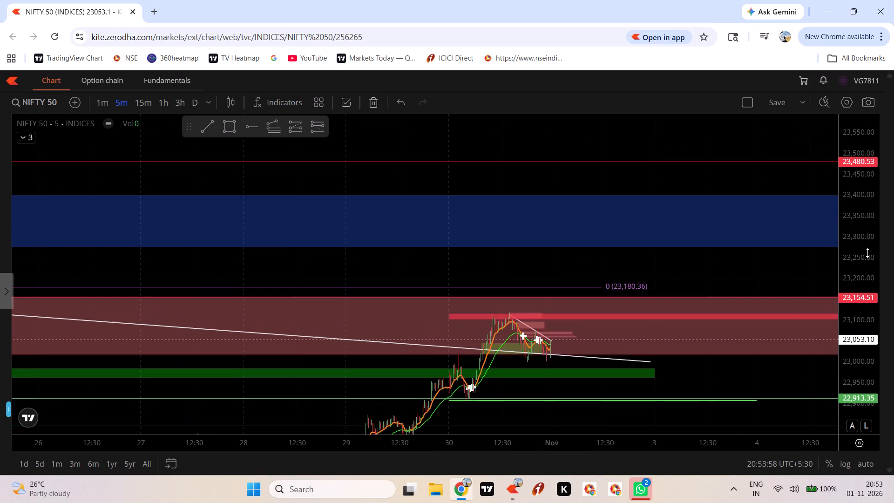
drag(727, 281, 836, 250)
scroll(863, 265, up, 11)
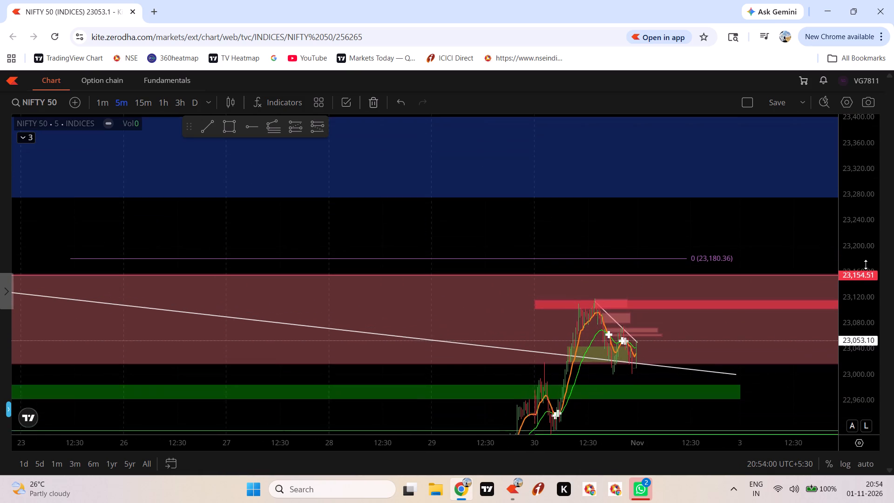
scroll(788, 244, up, 13)
drag(493, 243, 499, 243)
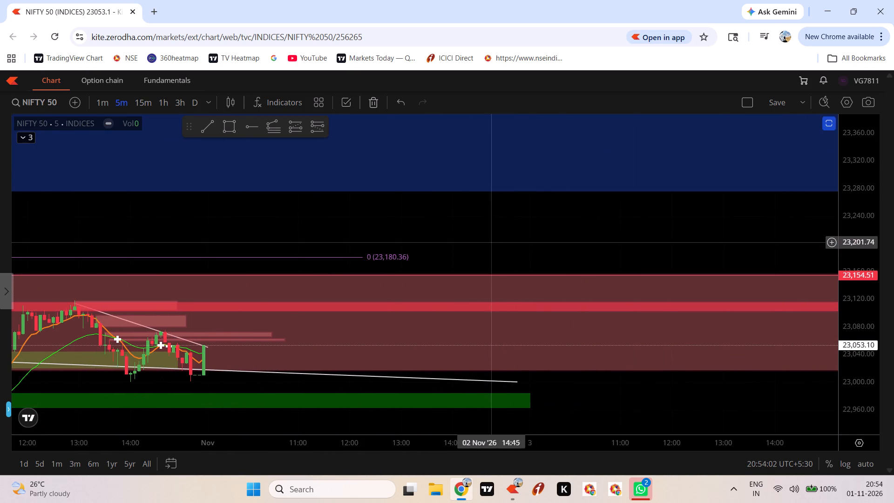
drag(499, 243, 852, 195)
scroll(865, 207, up, 6)
scroll(793, 181, up, 5)
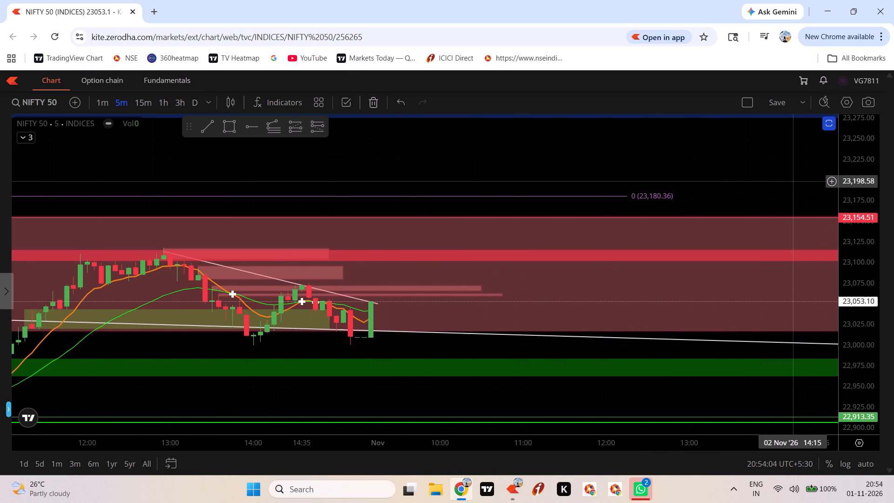
drag(537, 164, 775, 178)
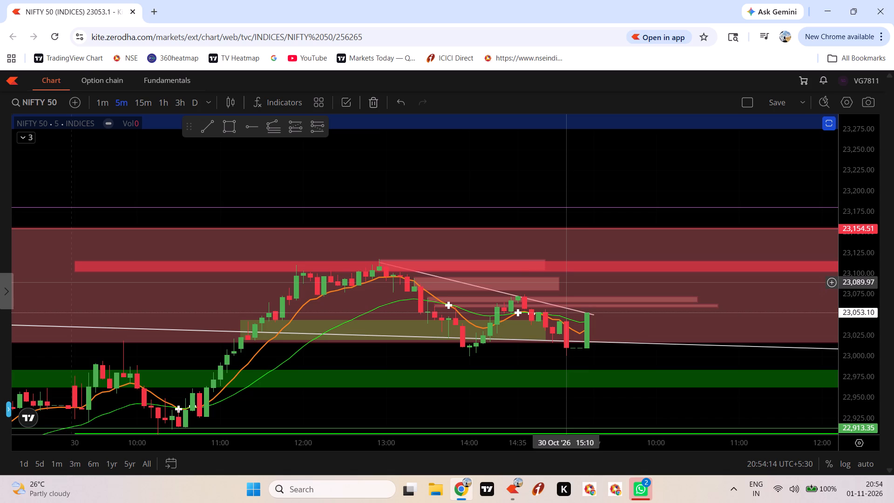
drag(562, 283, 575, 283)
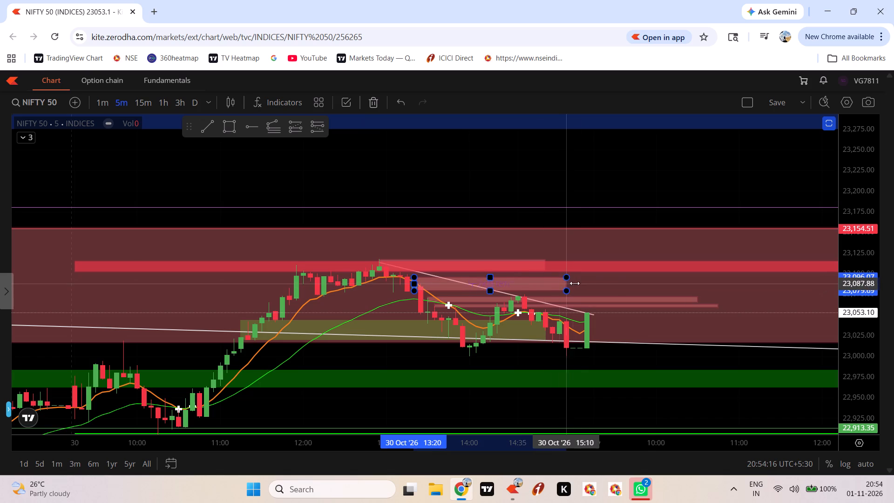
drag(575, 283, 616, 283)
click(767, 161)
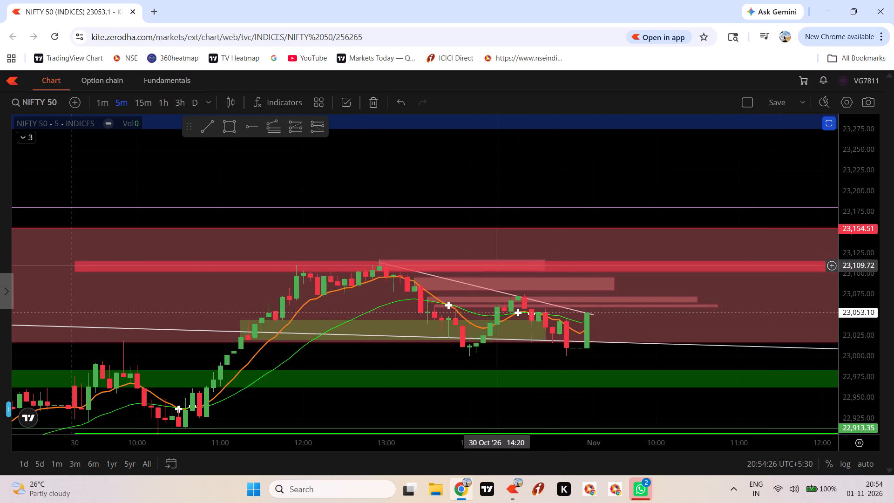
Narrow the long bright red resistance zone to about 23,108–23,117 and start it at 29 Oct '26 15:25.
click(77, 270)
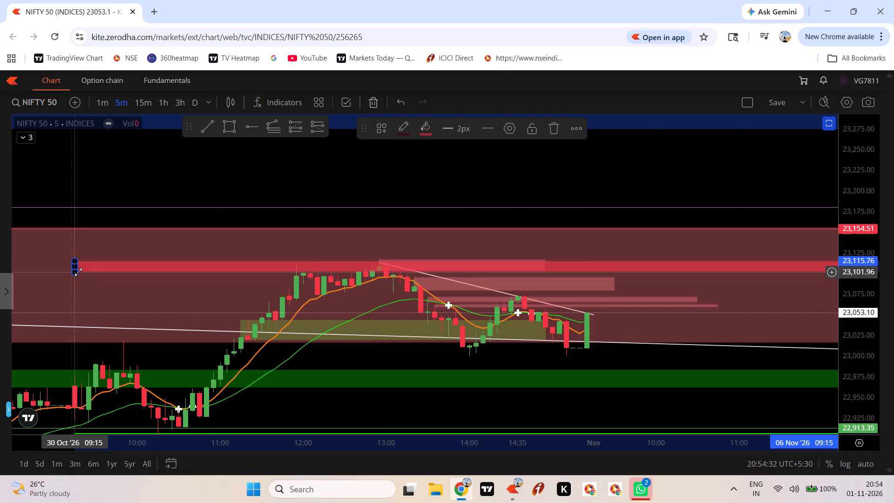
drag(75, 271, 76, 267)
click(72, 260)
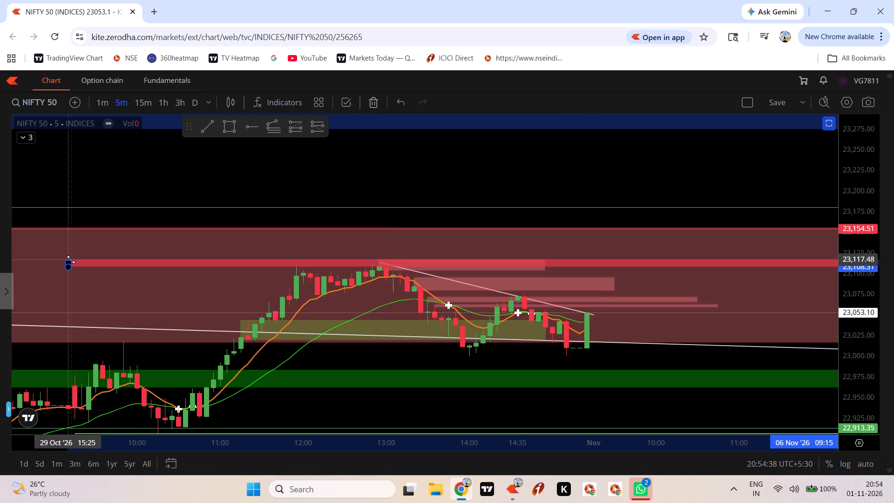
click(716, 160)
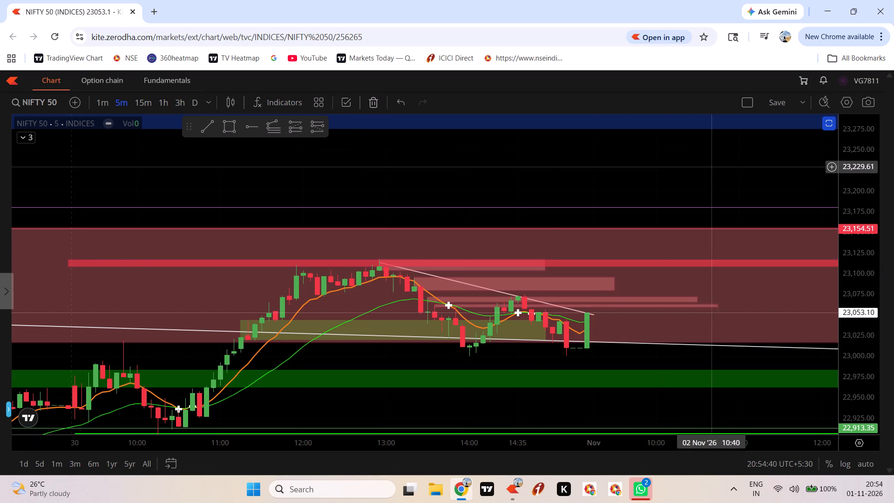
Move the later end of the short falling trend line from the 30 Oct high to about 23,058 at 02 Nov '26 09:20.
scroll(706, 182, down, 3)
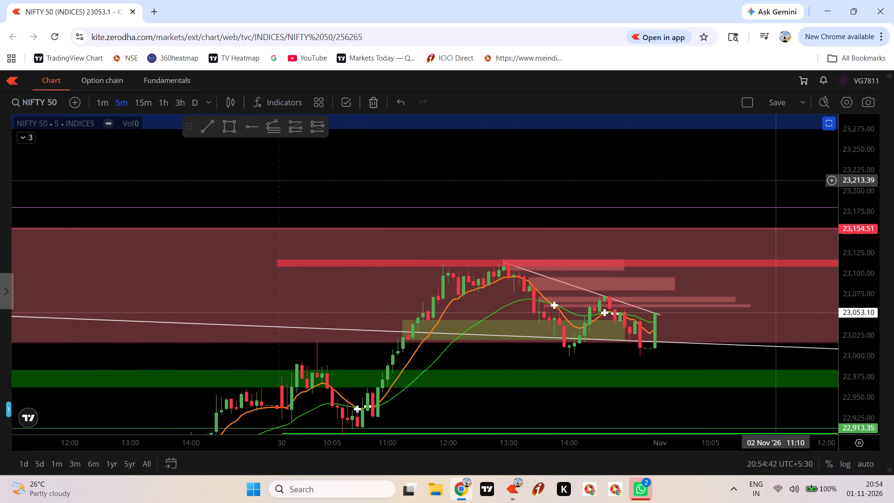
scroll(786, 180, up, 4)
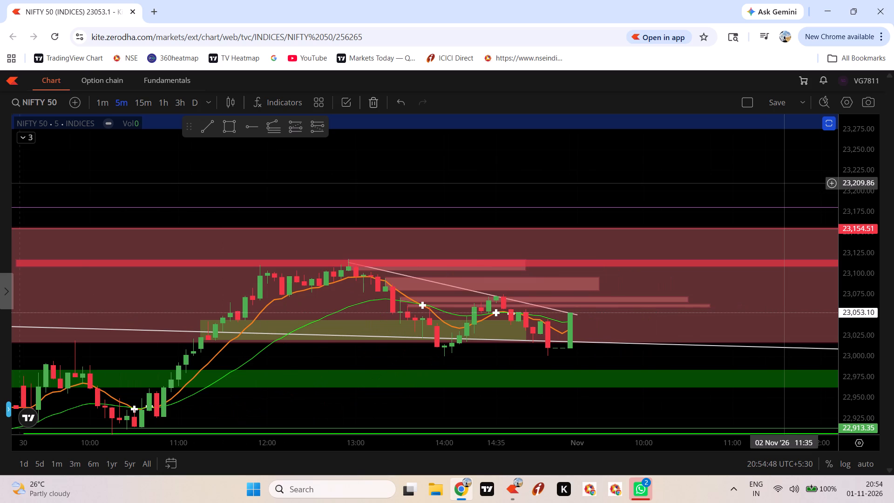
drag(579, 316, 582, 316)
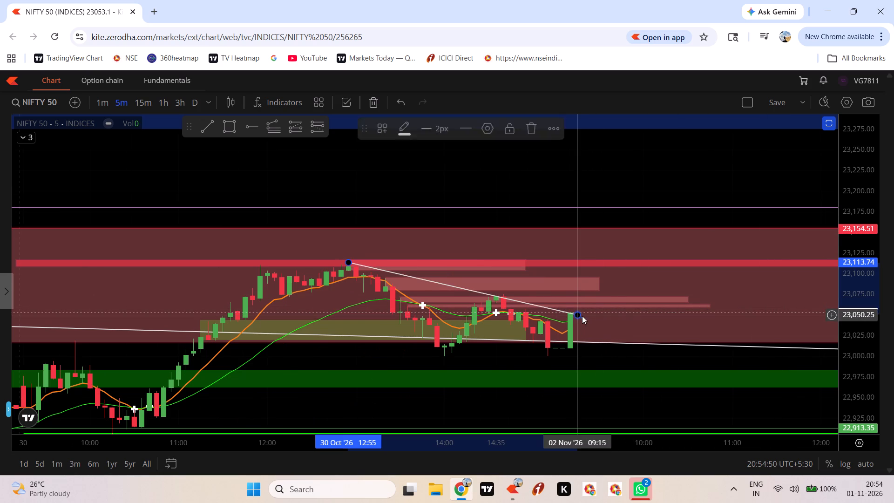
drag(582, 316, 582, 308)
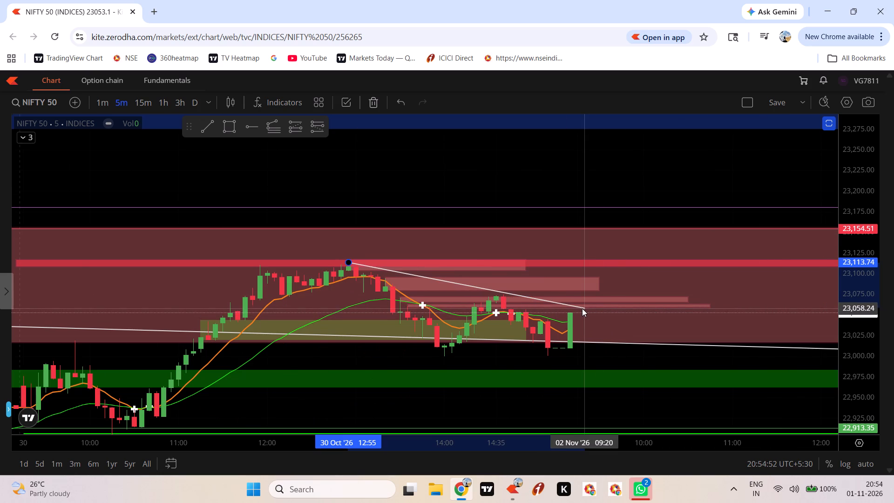
drag(582, 308, 582, 309)
click(700, 176)
Raise the short falling trend line to start at about 23,117, then adjust its 02 Nov '26 09:20 end to about 23,060.
scroll(704, 176, down, 2)
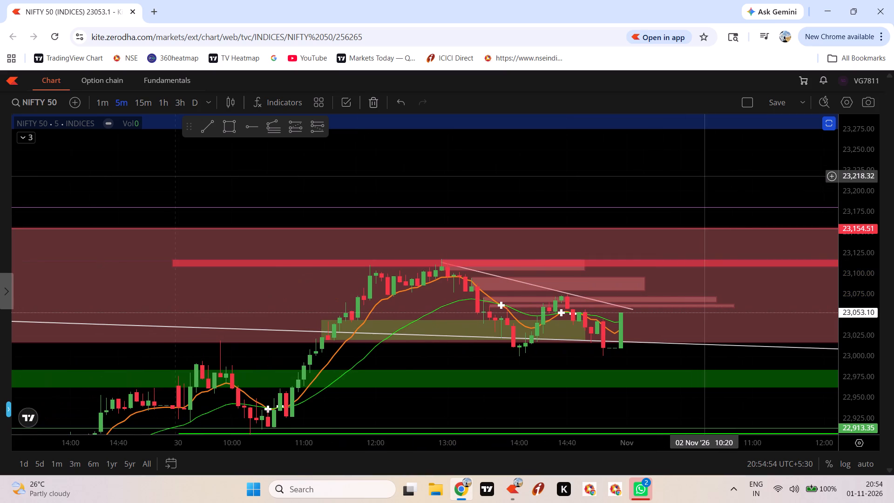
scroll(870, 186, down, 2)
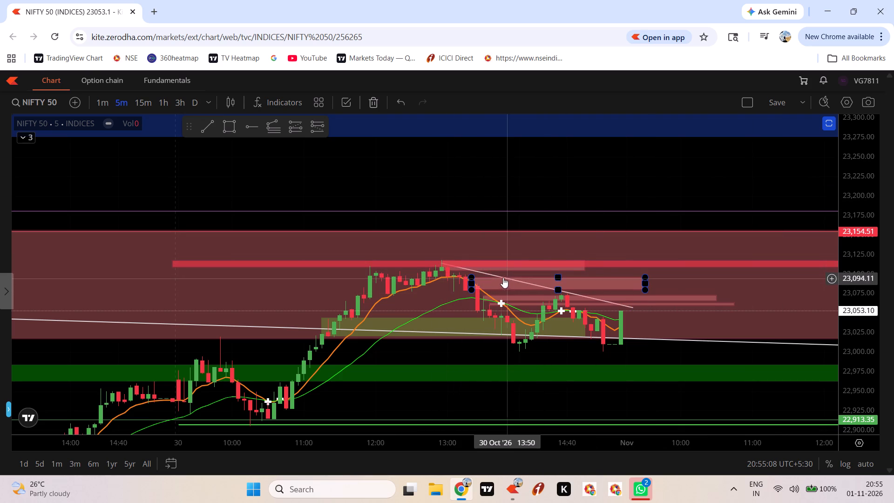
click(452, 265)
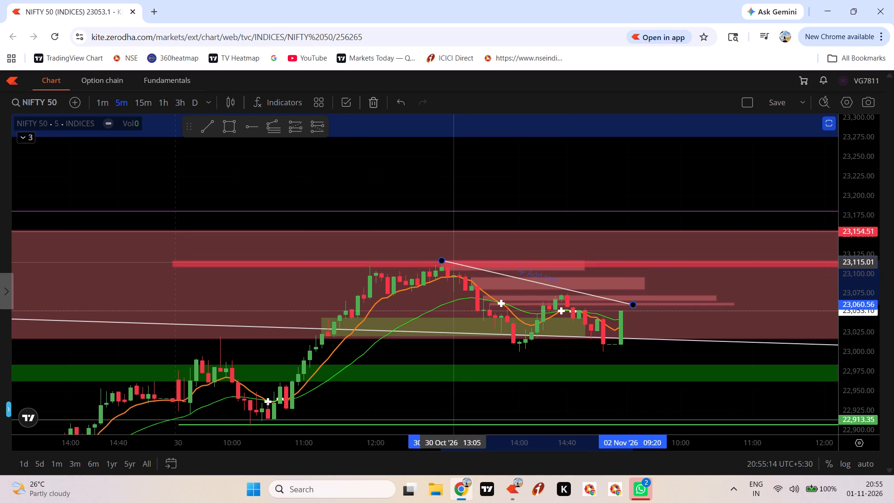
click(751, 181)
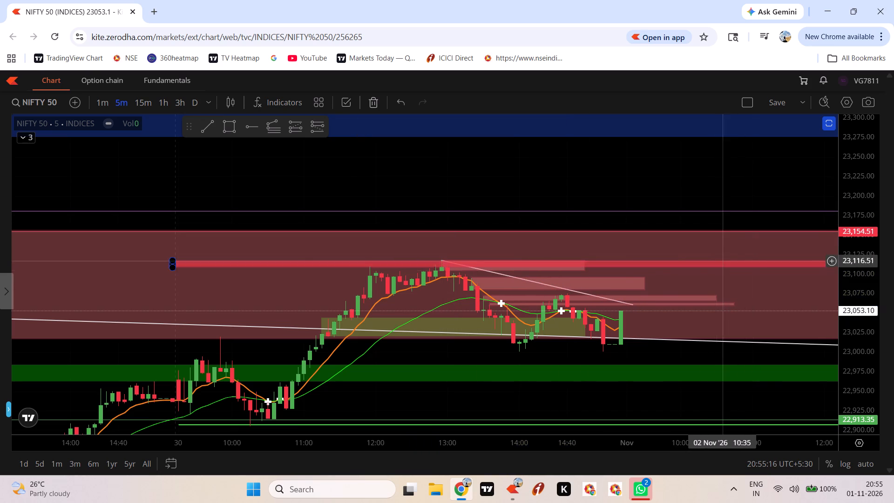
drag(634, 303, 635, 306)
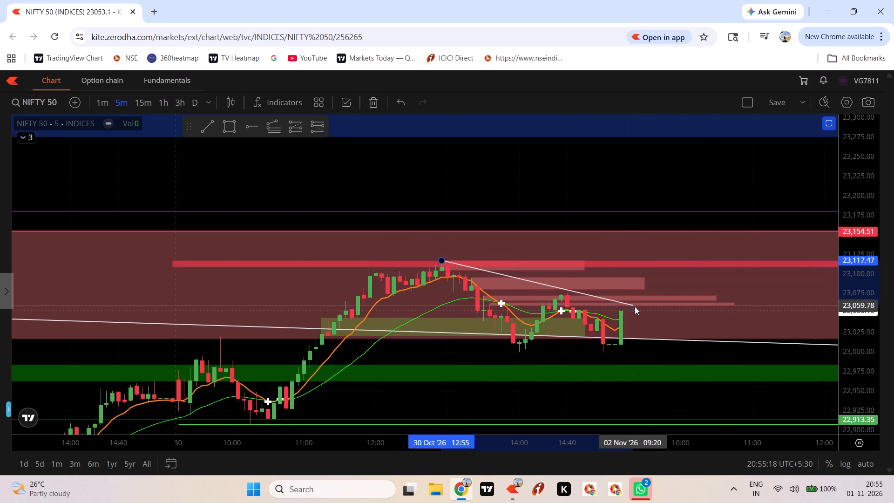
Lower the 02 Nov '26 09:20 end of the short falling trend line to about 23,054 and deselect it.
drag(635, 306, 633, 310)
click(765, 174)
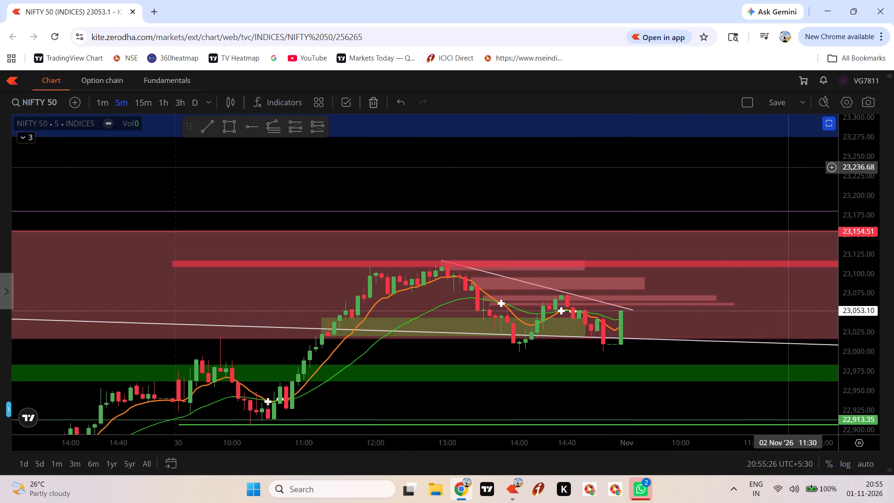
Examine October's price action on the 5-minute chart against the zones, trend lines and the green support ray at 22,906.71.
scroll(785, 164, down, 2)
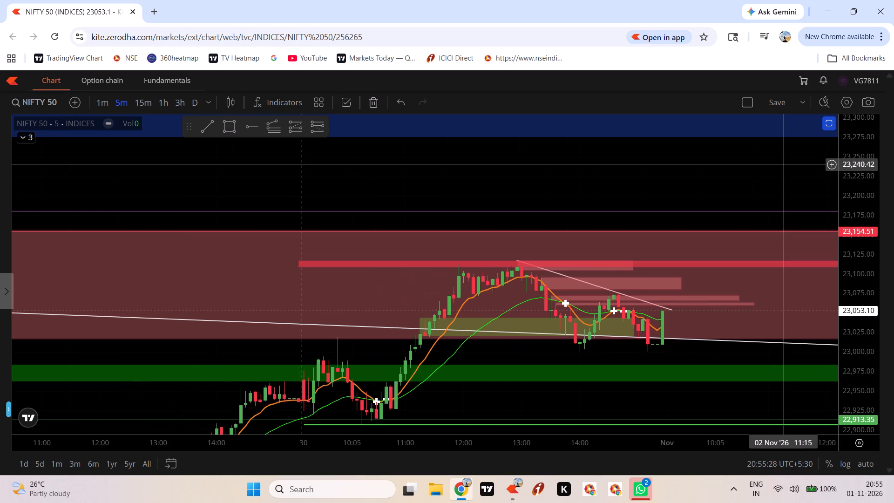
scroll(785, 164, down, 16)
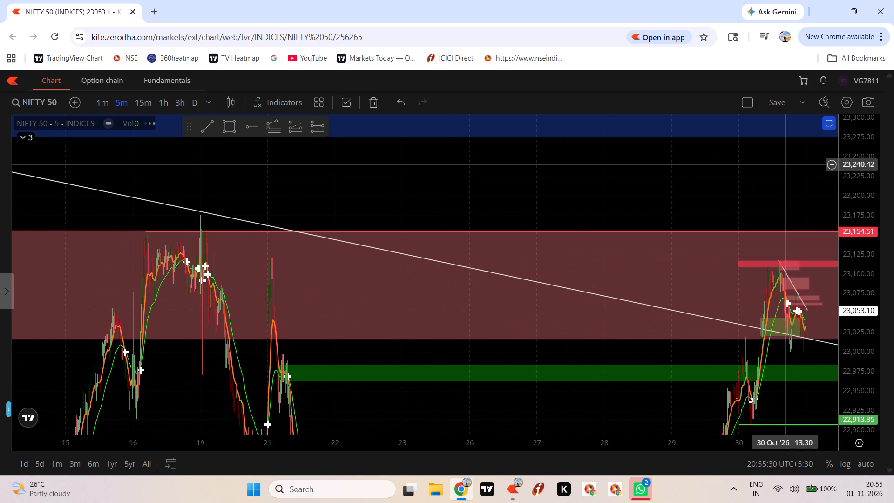
scroll(785, 164, up, 17)
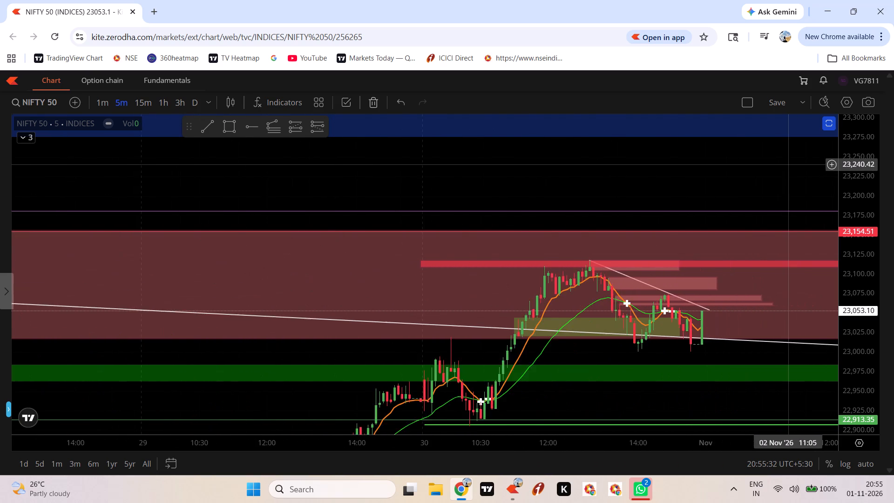
scroll(786, 164, up, 4)
drag(675, 160, 779, 169)
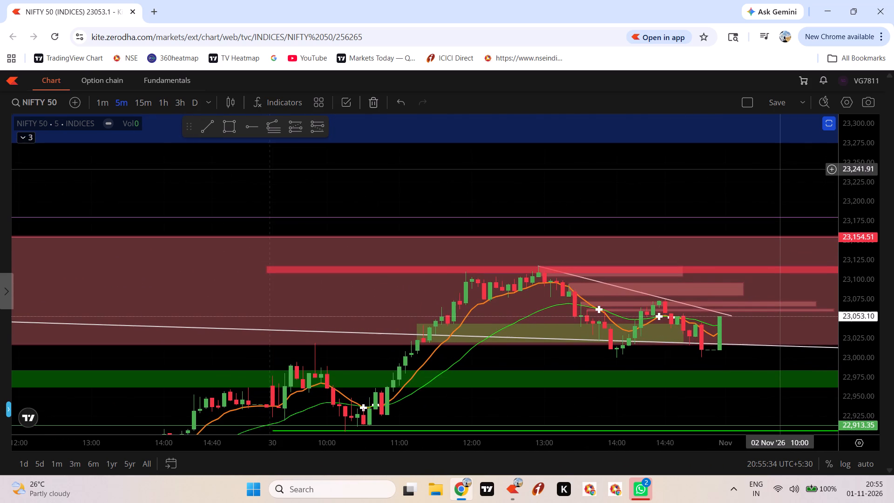
drag(771, 191, 773, 163)
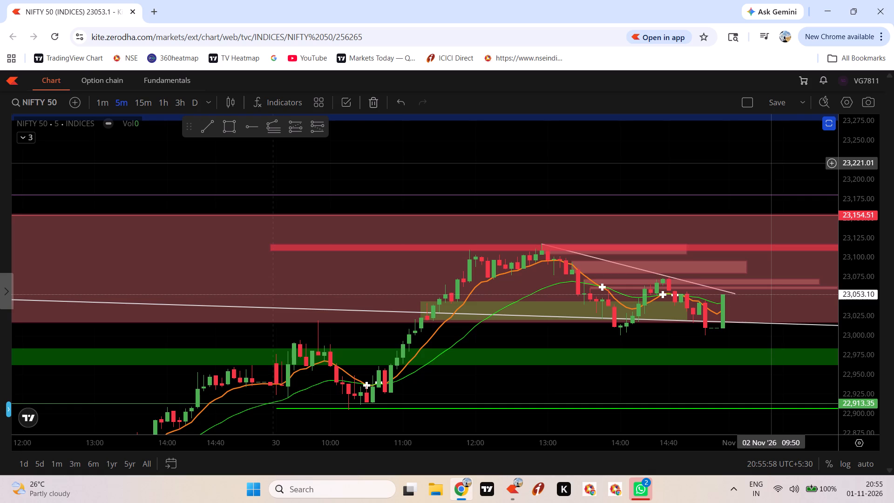
click(369, 407)
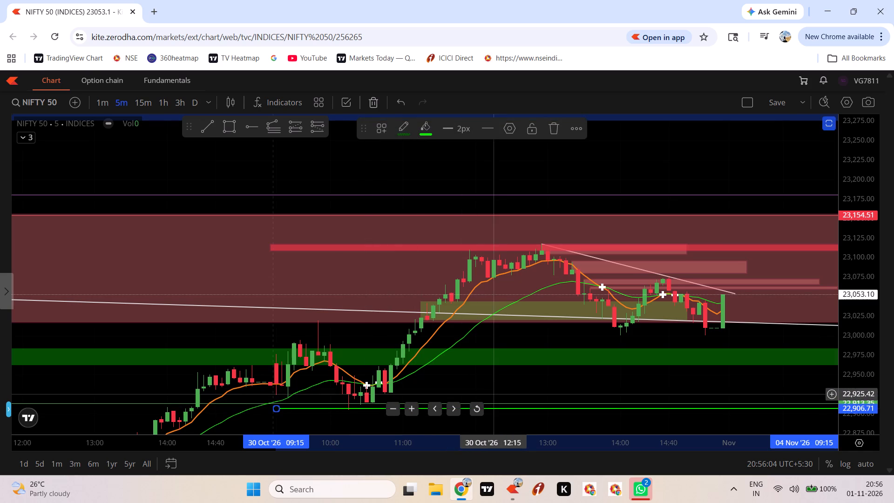
click(497, 394)
click(501, 394)
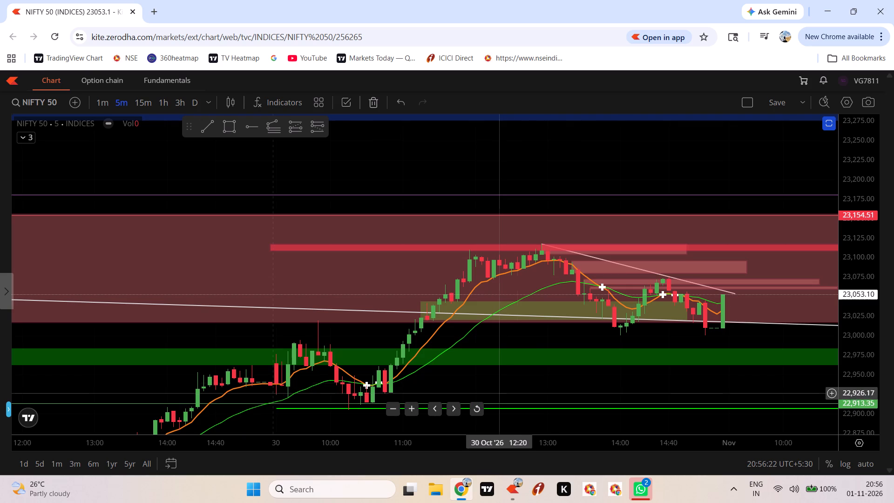
drag(660, 392, 611, 354)
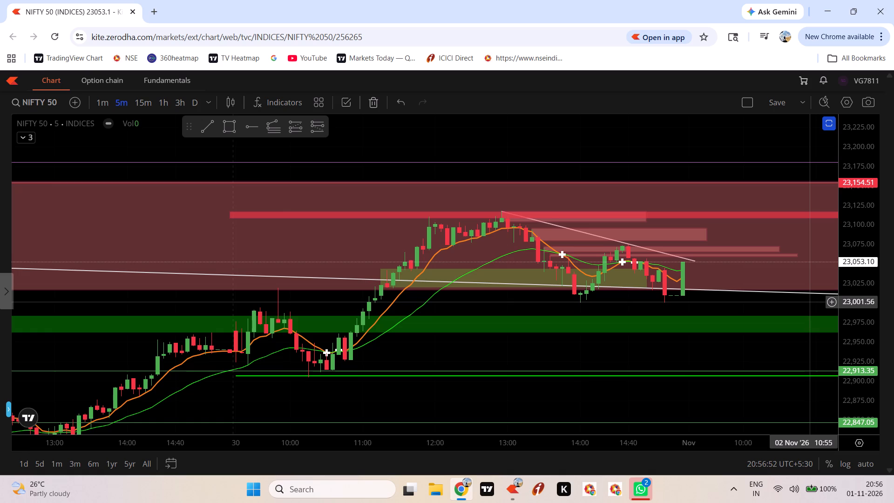
scroll(765, 352, down, 7)
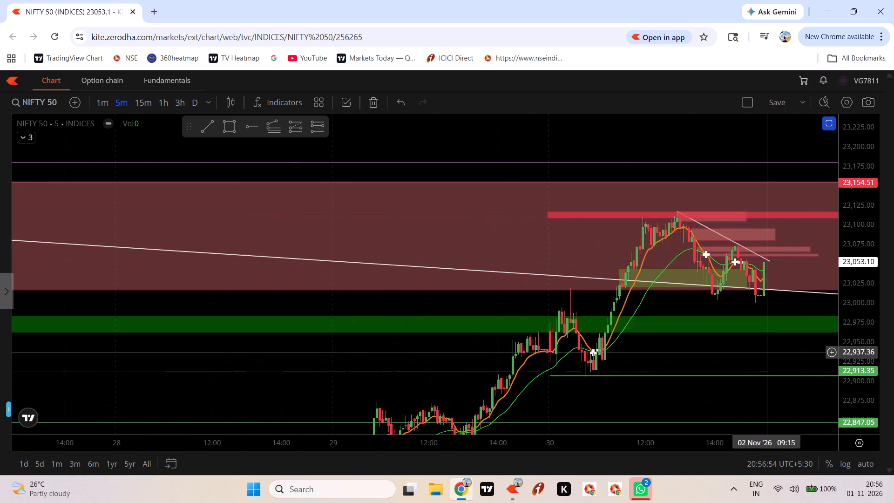
scroll(765, 352, down, 4)
scroll(765, 352, up, 16)
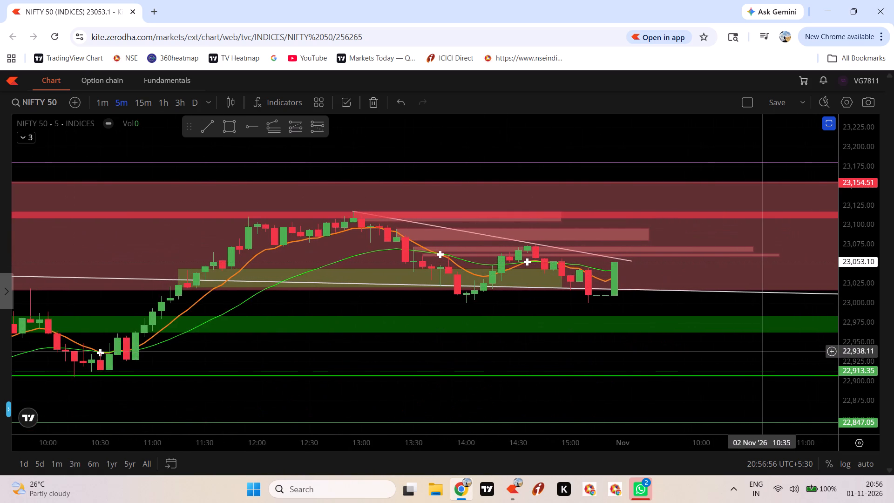
scroll(765, 351, down, 2)
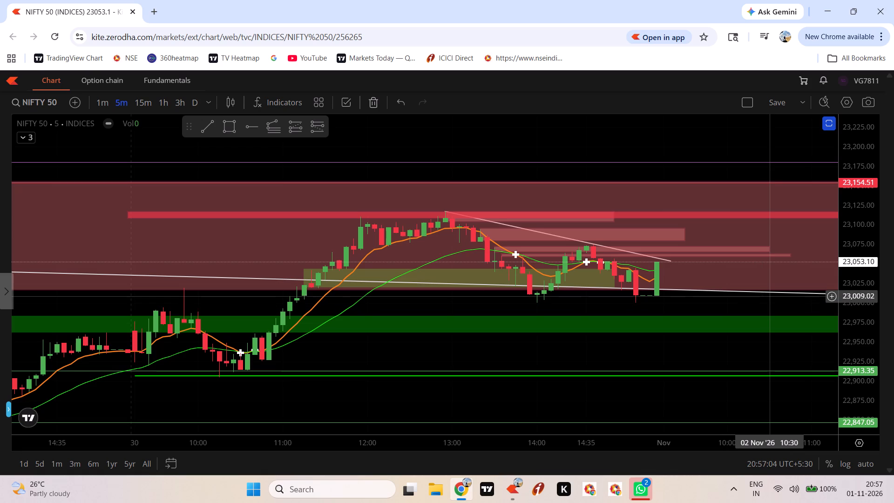
drag(766, 300, 766, 315)
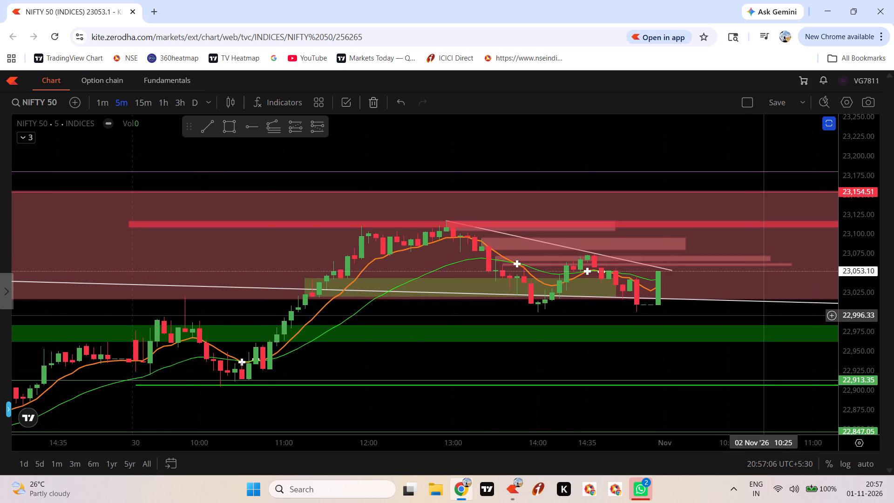
Delete the olive-green zone between about 23,020 and 23,043 that ends at 30 Oct '26 14:55.
scroll(765, 317, down, 2)
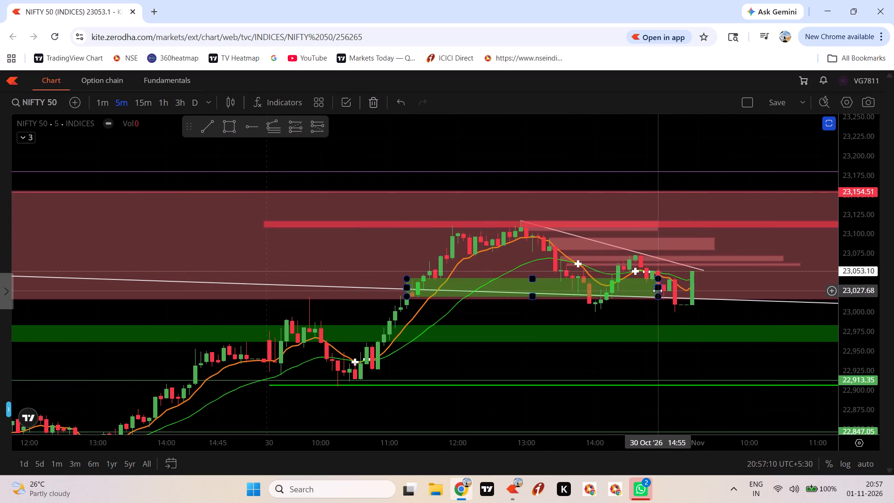
click(659, 290)
click(552, 126)
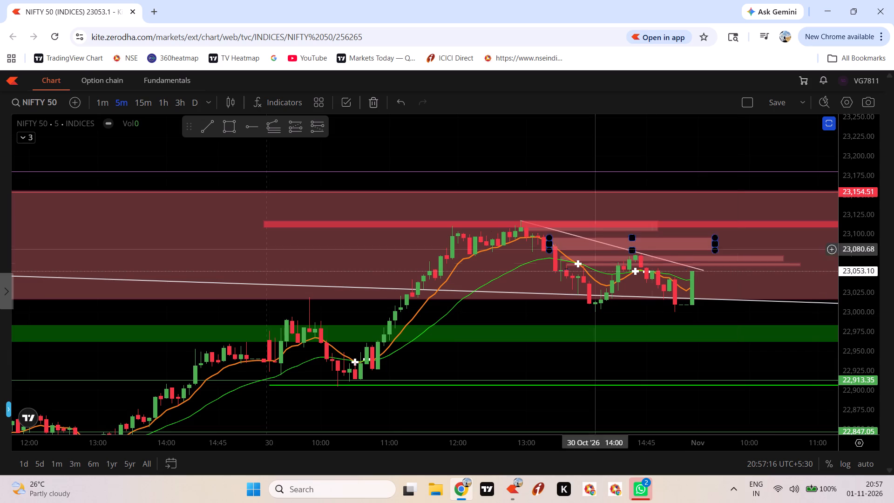
Draw a support rectangle with the S template from 30 Oct '26 09:50 to 02 Nov '26 10:30, between about 23,018 and 23,001.
click(232, 128)
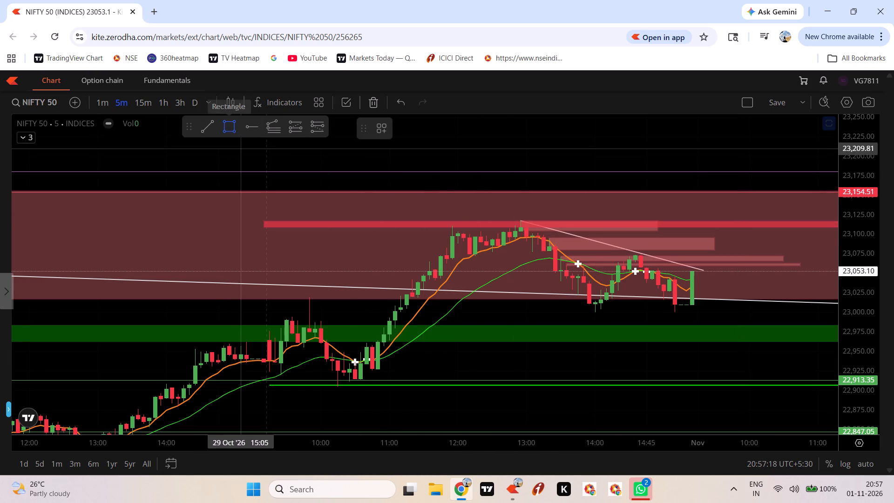
click(386, 134)
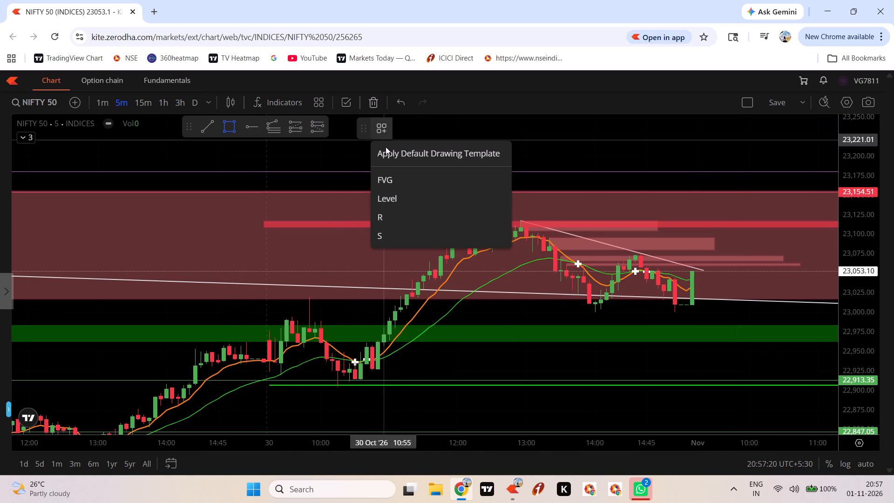
click(382, 237)
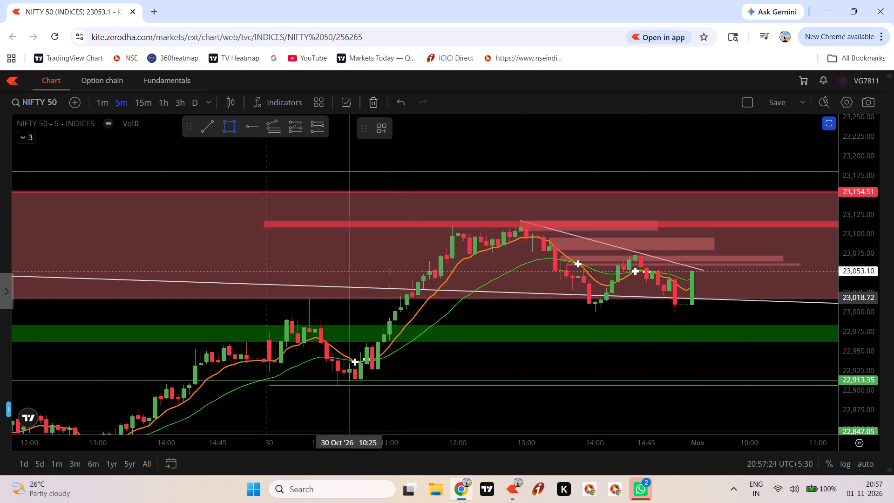
click(307, 298)
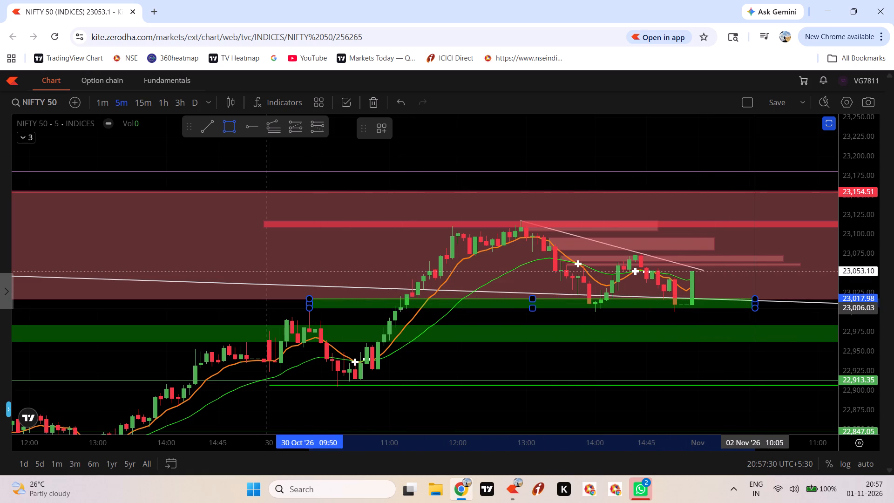
click(756, 312)
click(784, 356)
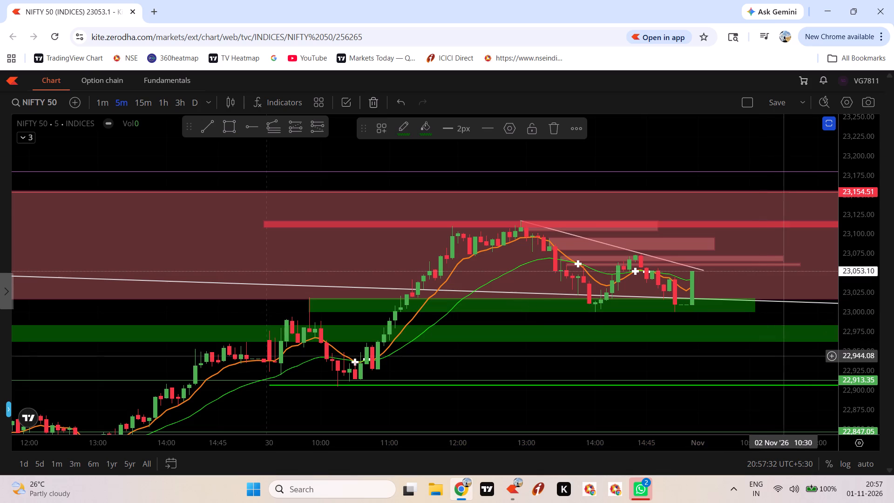
drag(758, 305, 786, 305)
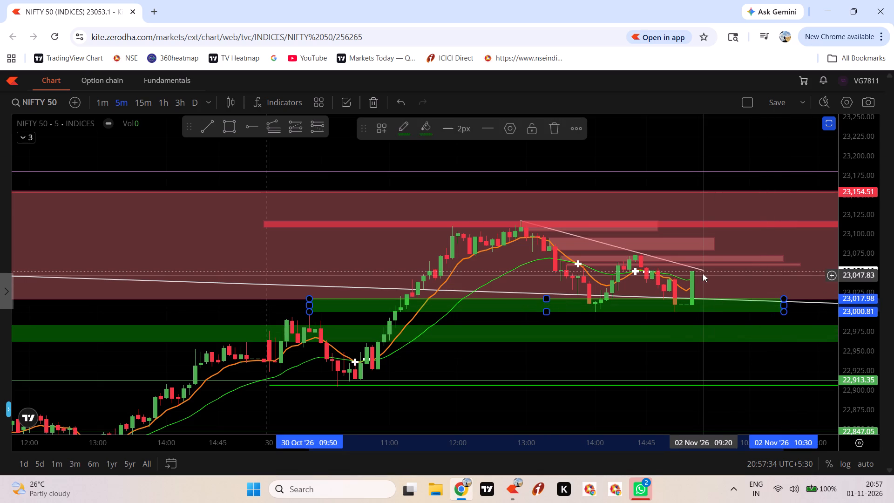
Extend the later end of the short falling trend line slightly further along 02 Nov '26, down to about 23,049, and deselect it.
drag(704, 269, 713, 274)
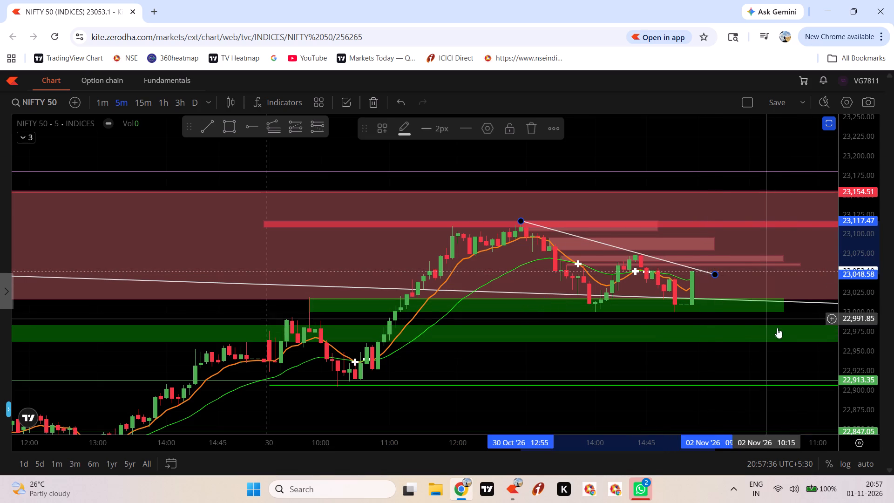
click(803, 361)
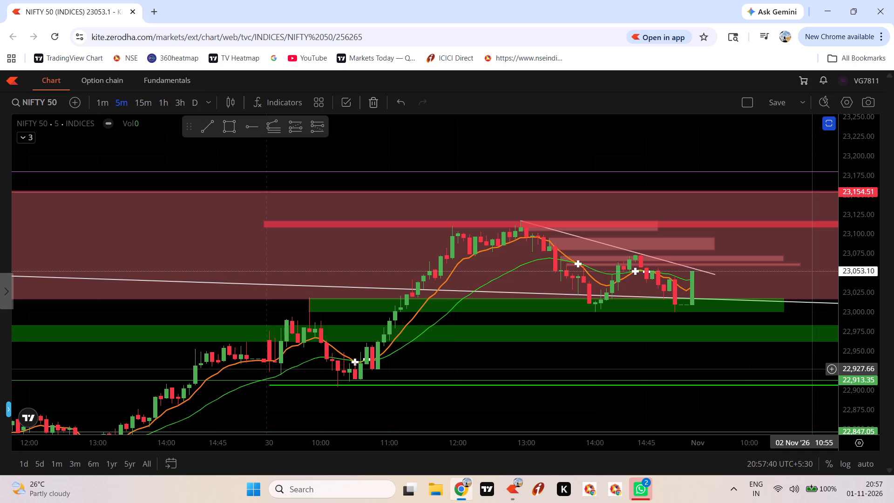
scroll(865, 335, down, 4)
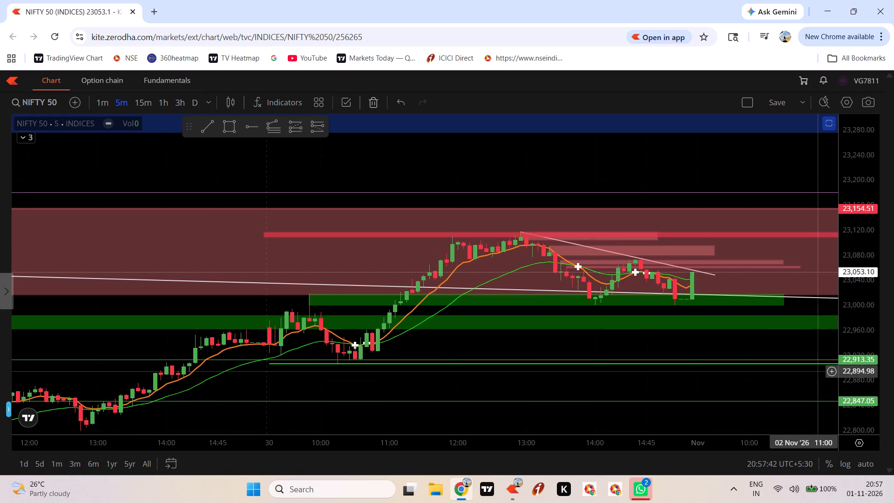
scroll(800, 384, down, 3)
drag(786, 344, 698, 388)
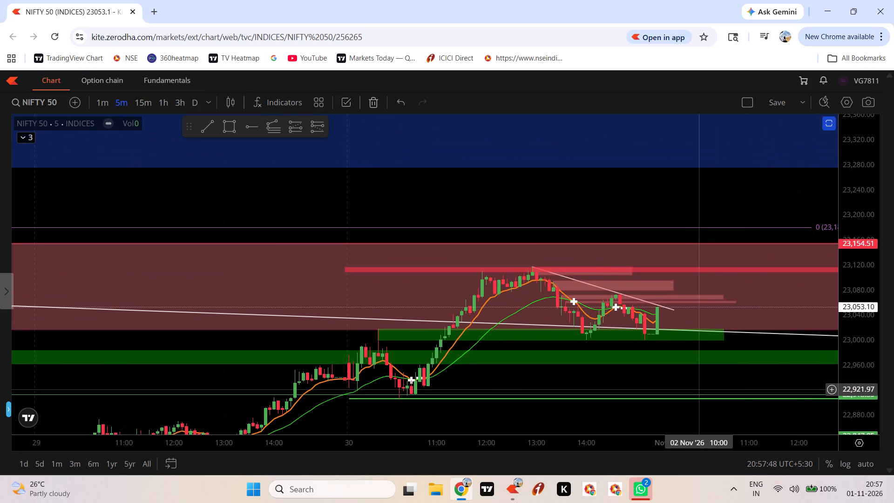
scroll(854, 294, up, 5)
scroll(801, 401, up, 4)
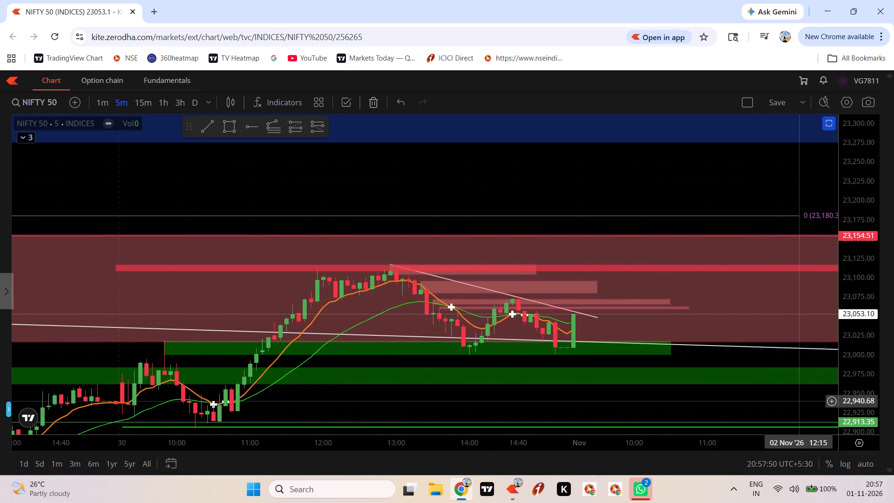
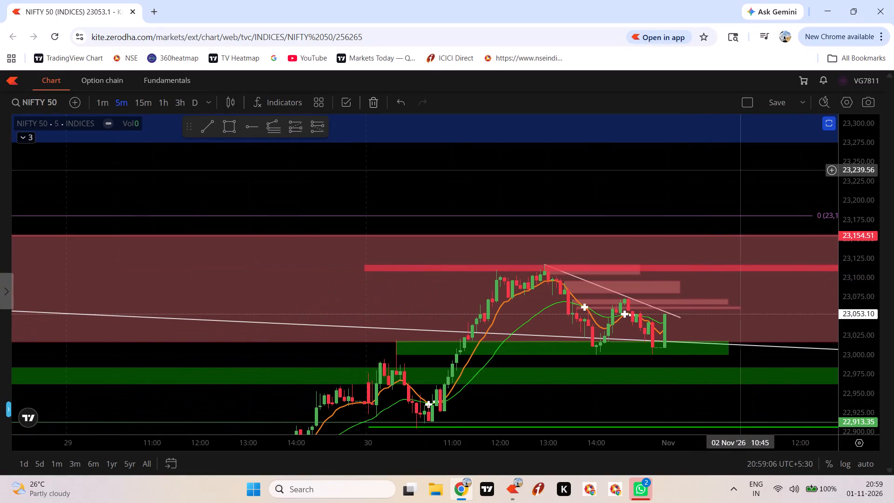
Examine the 30 October 5-minute price action against the new support rectangle, the resistance zones and the short falling trend line.
drag(742, 172, 714, 147)
scroll(736, 161, up, 6)
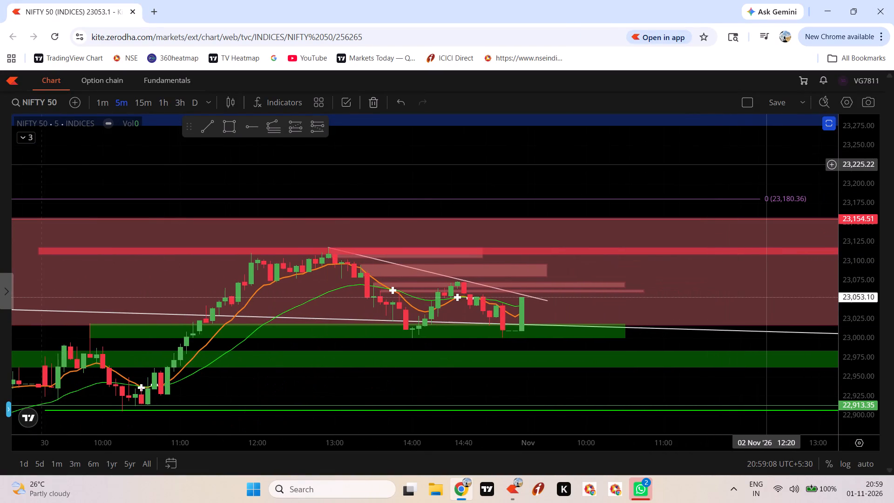
scroll(850, 192, up, 6)
drag(772, 157, 758, 139)
scroll(751, 140, down, 1)
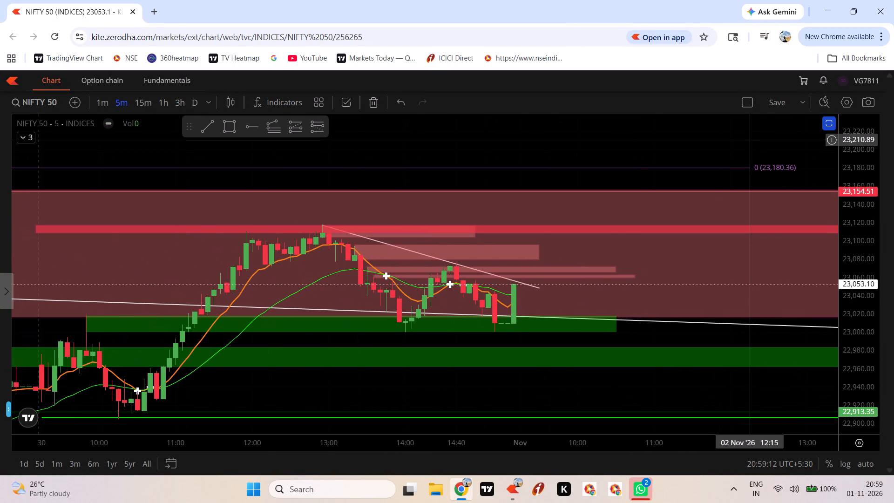
drag(762, 384, 762, 354)
scroll(763, 355, down, 3)
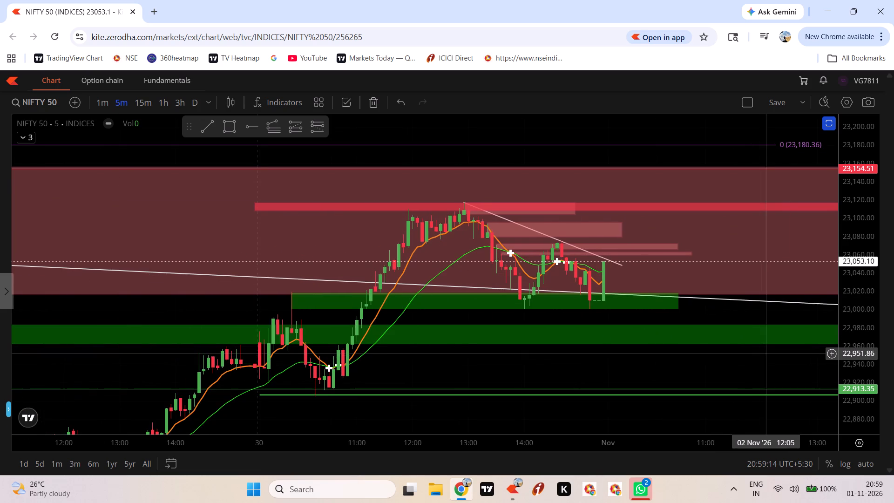
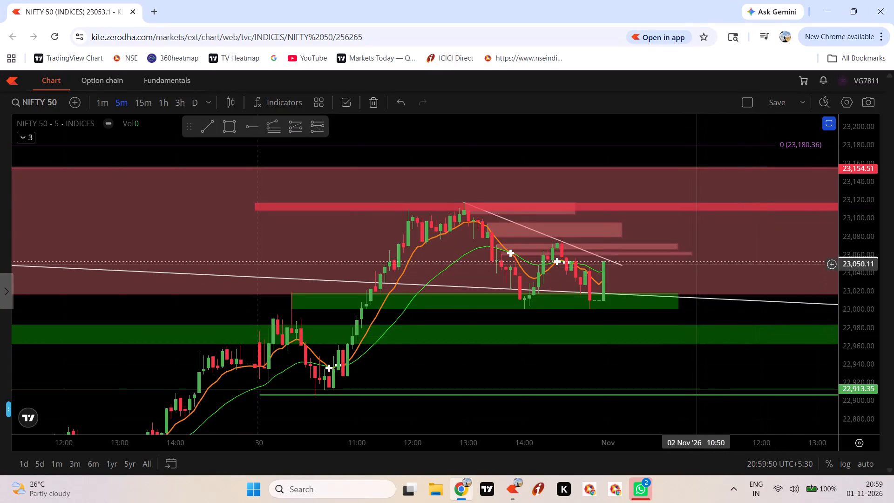
Delete the thin red resistance rectangle near 23,063, just below the lowest wider pink zone.
click(693, 251)
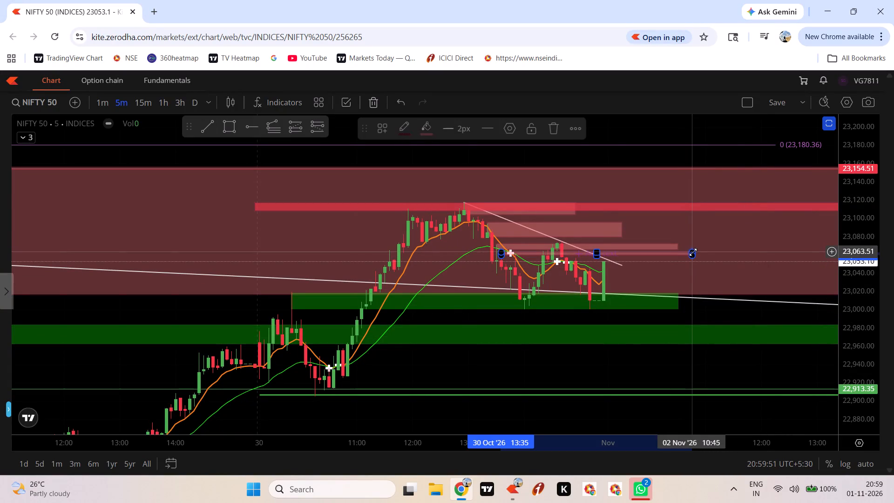
click(556, 124)
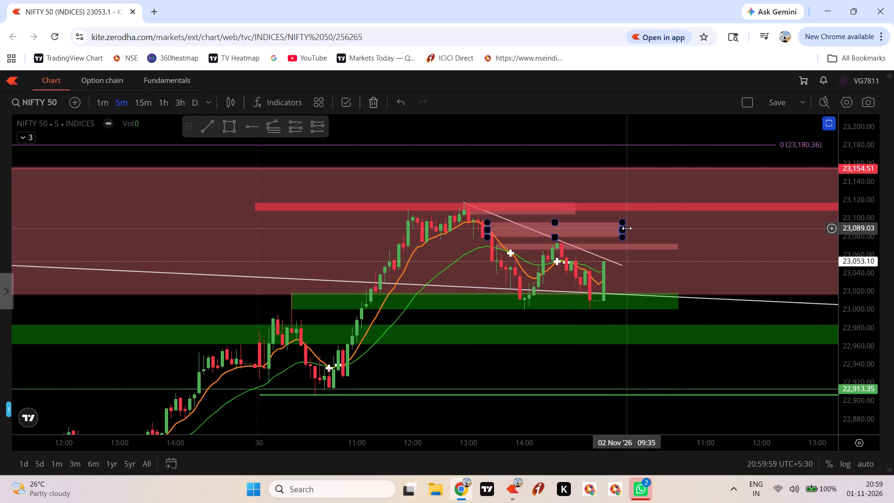
Extend the right edge of the 23,080–23,096 resistance rectangle to about 10:20 on 2 November.
drag(626, 228, 668, 225)
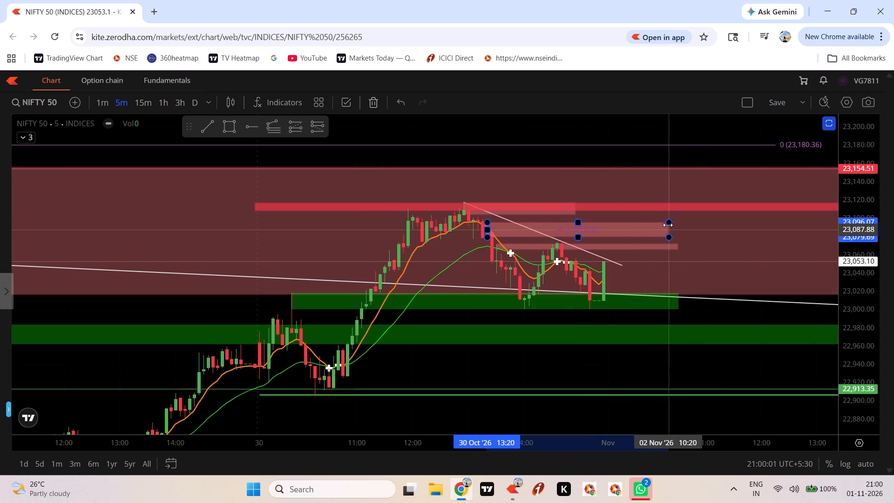
drag(668, 225, 671, 225)
click(712, 123)
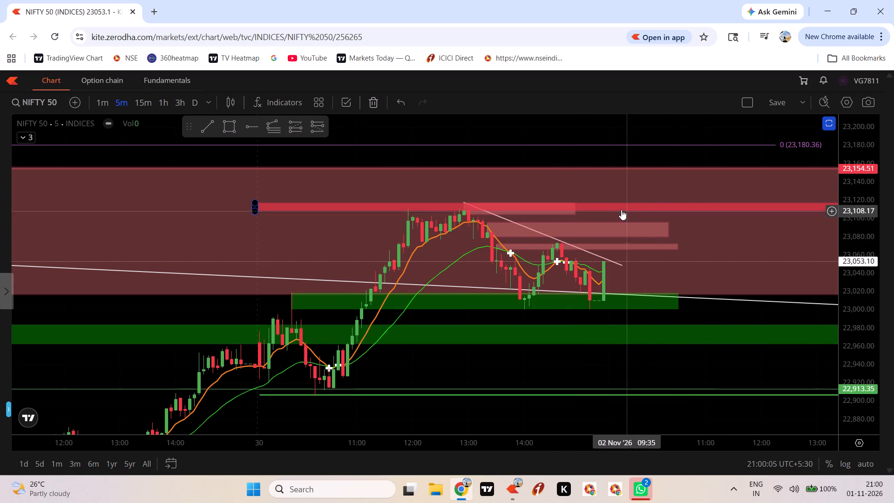
Extend the right edge of the 23,104–23,117 resistance rectangle at the swing high to about 10:10 on 2 November.
drag(577, 208, 650, 211)
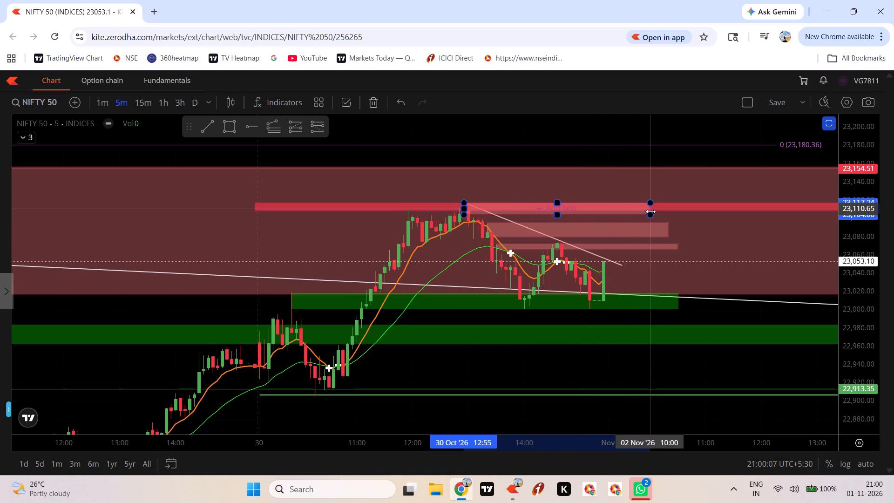
drag(650, 211, 657, 211)
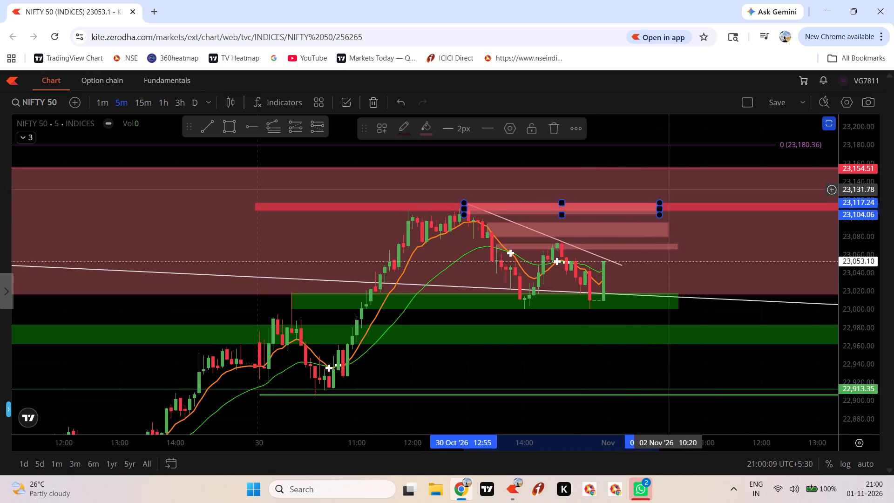
click(717, 128)
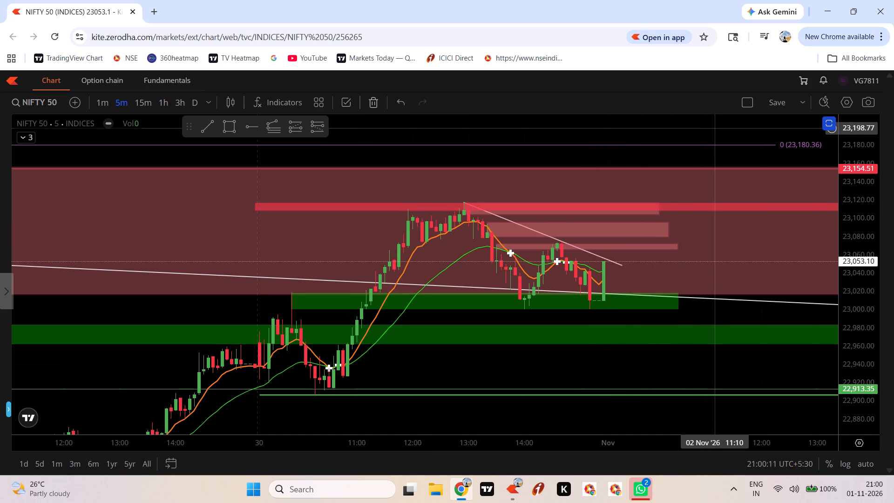
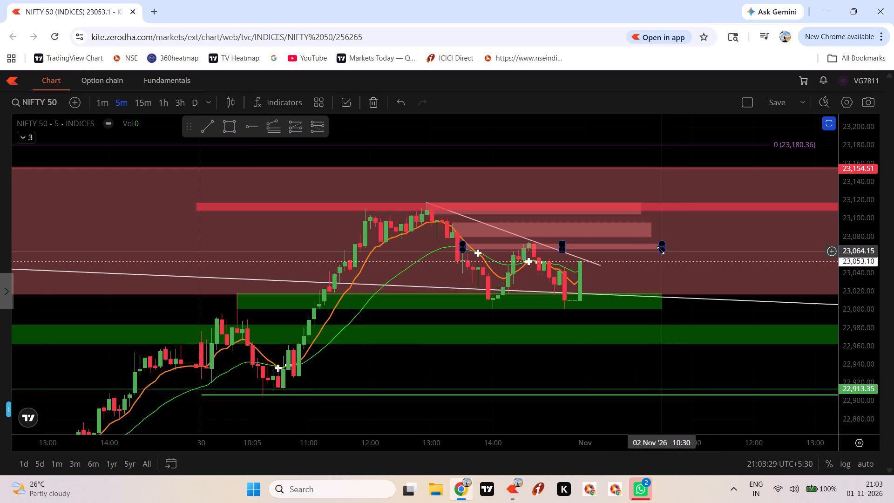
Set the border of the 23,066–23,072 resistance rectangle to light red, matching its fill colour, at 43% opacity.
click(661, 250)
click(404, 127)
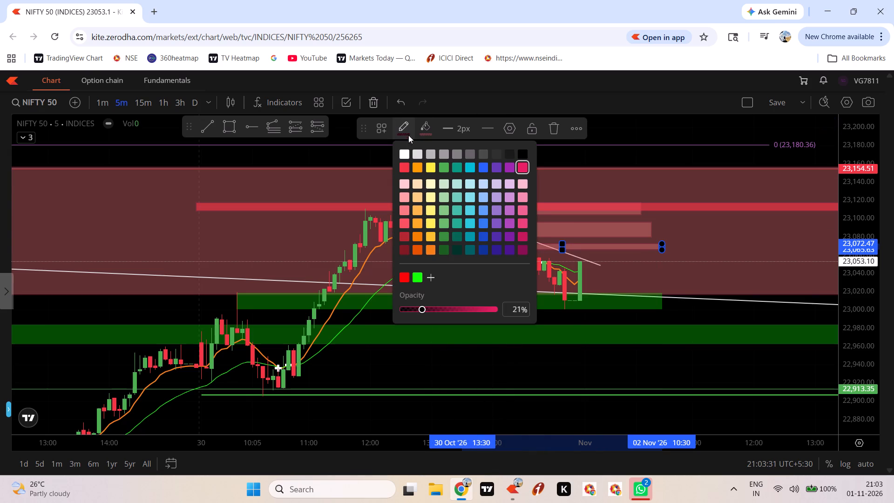
drag(422, 310, 439, 308)
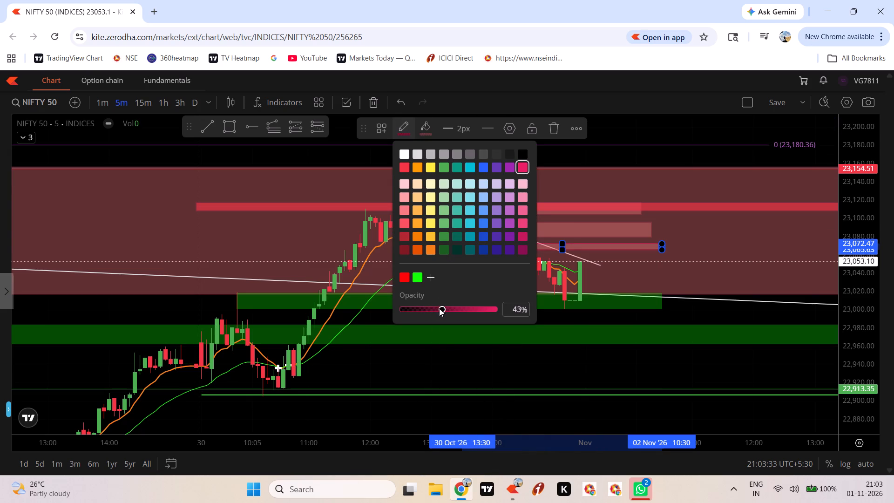
drag(439, 308, 414, 307)
drag(414, 307, 494, 311)
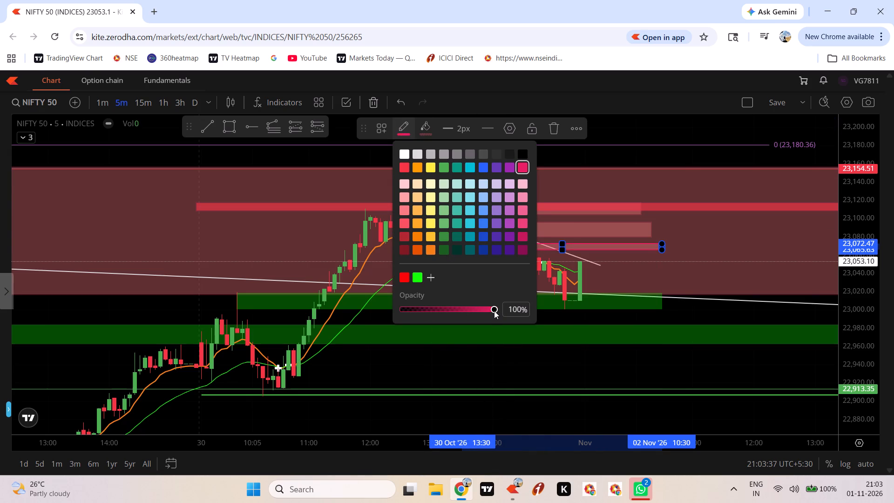
drag(494, 311, 444, 310)
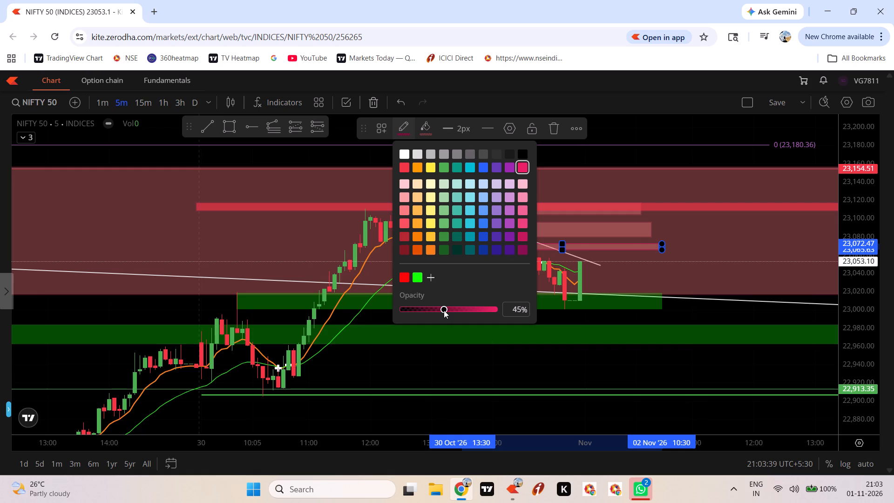
drag(444, 310, 442, 310)
click(420, 135)
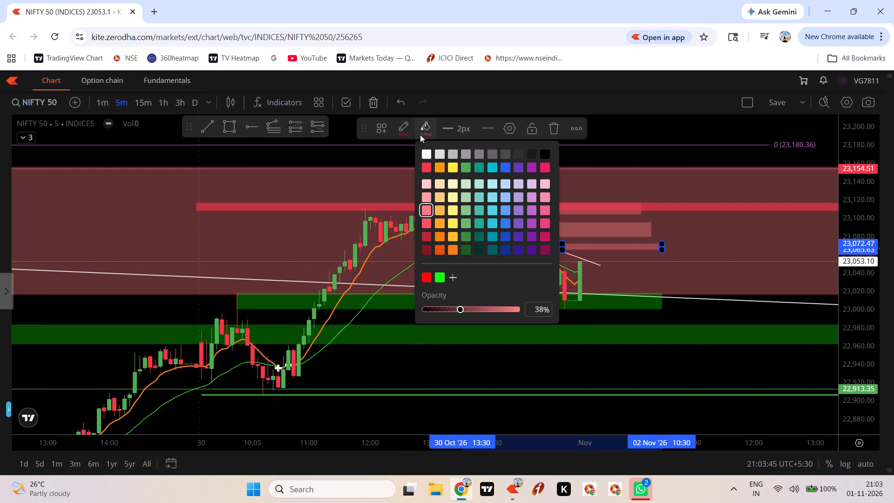
click(405, 134)
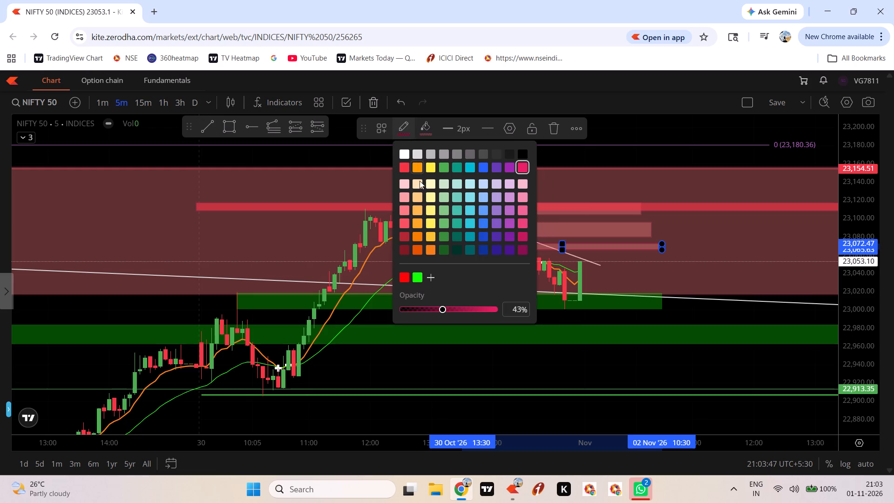
click(405, 211)
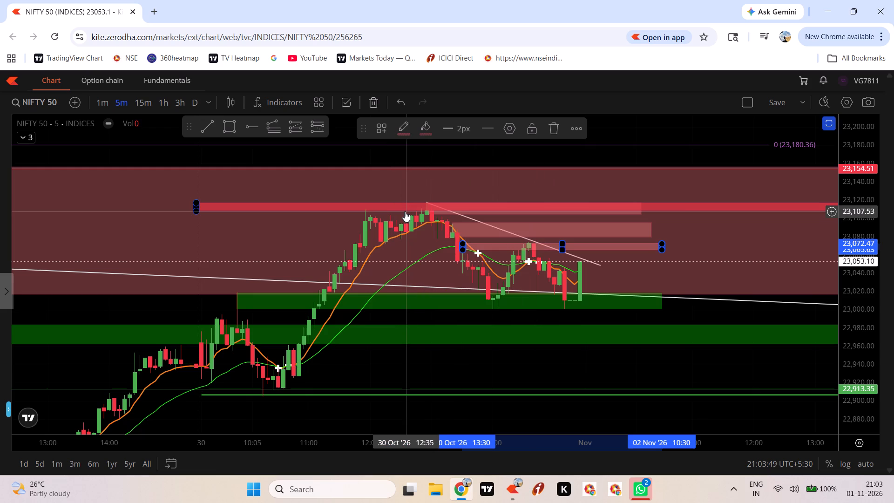
click(641, 130)
Change the border colour of the 23,080–23,096 resistance rectangle to light red, matching its fill colour.
click(628, 234)
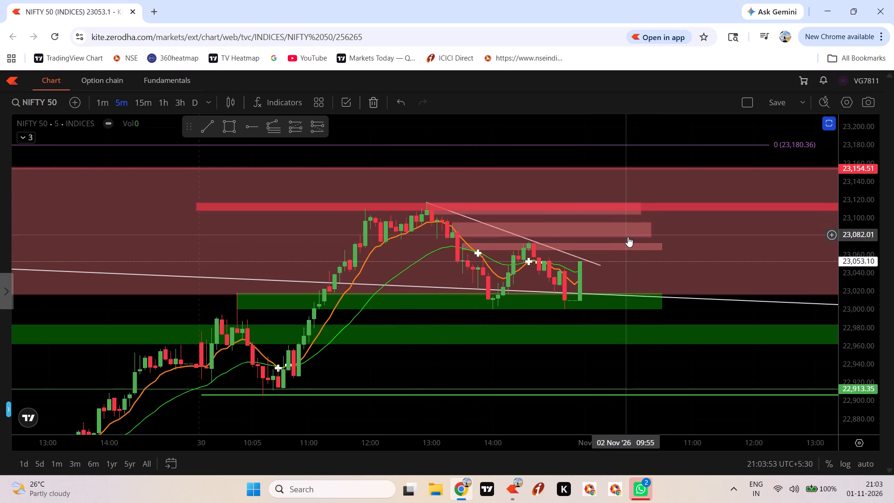
click(628, 238)
click(422, 129)
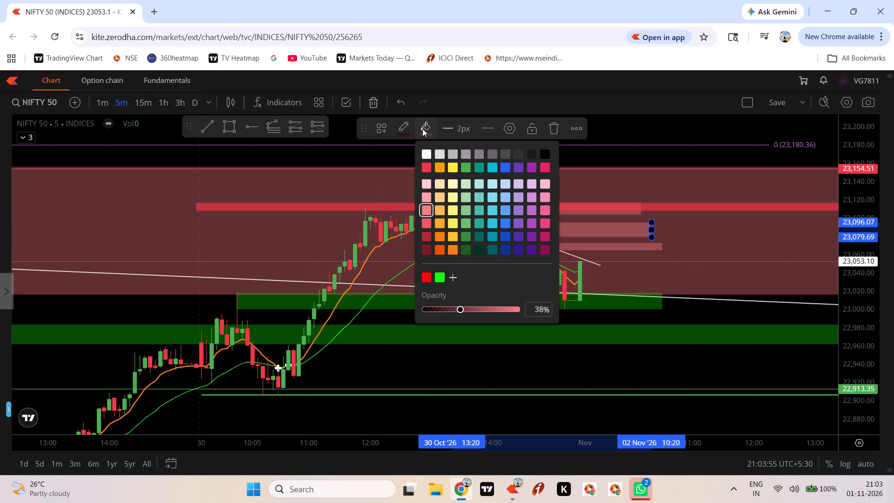
click(399, 130)
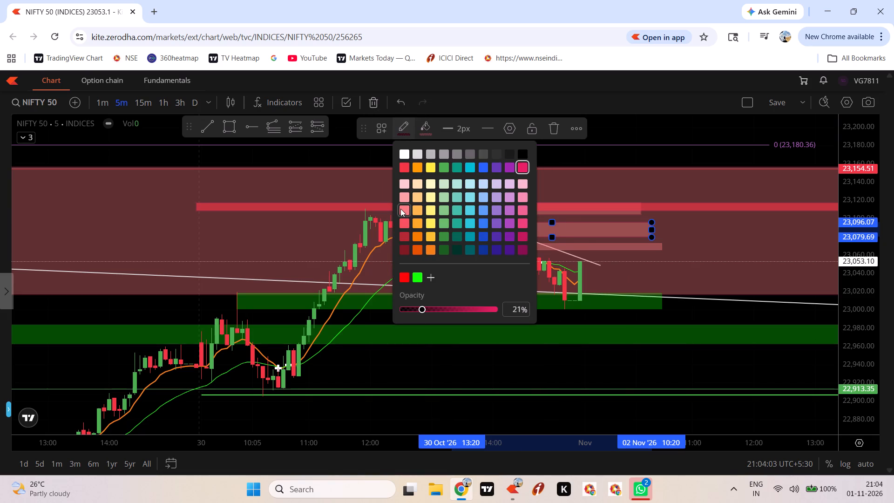
click(400, 209)
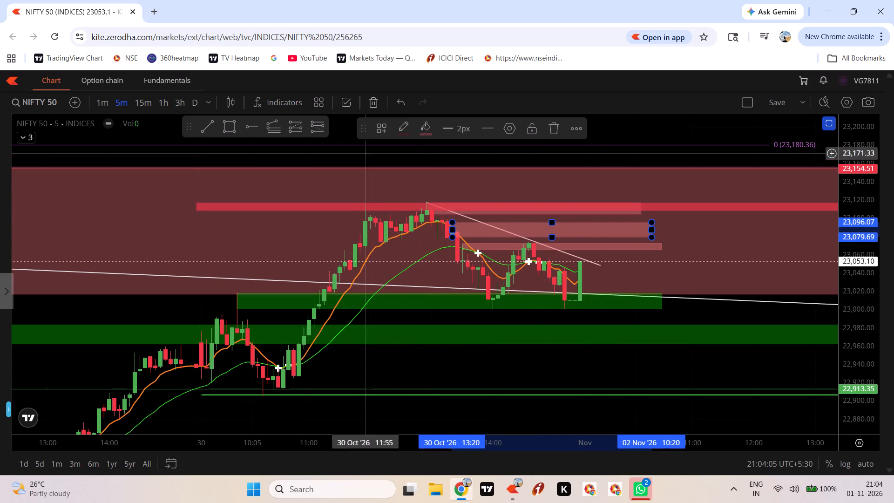
Save the current chart as the default layout and deselect the rectangle.
click(347, 101)
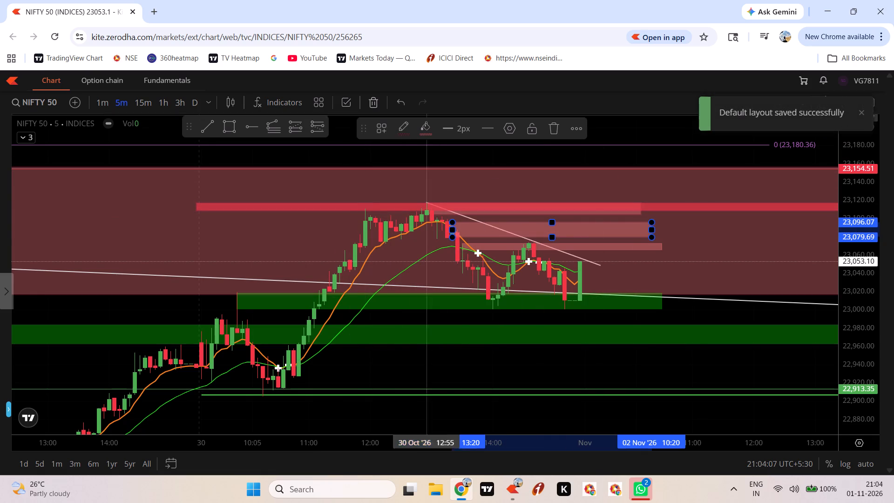
click(634, 128)
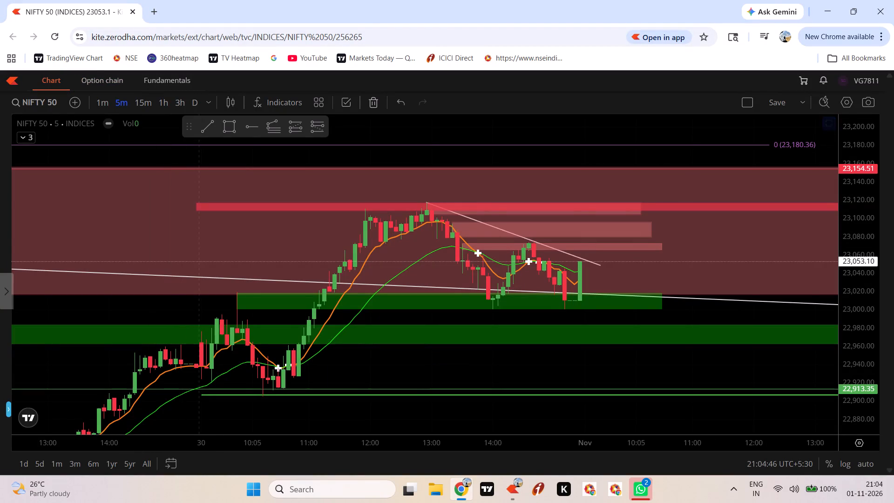
Move the floating set of favourite drawing tools off the chart area, into the free space beside the undo and redo controls.
drag(188, 128, 448, 106)
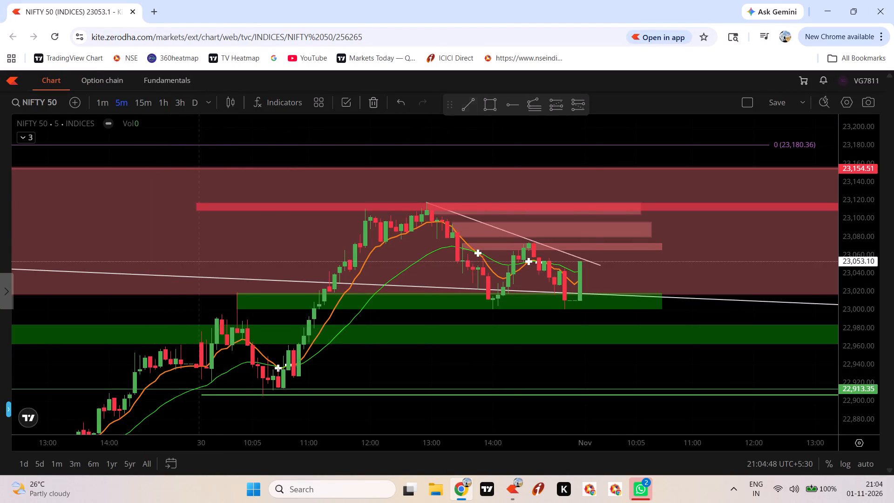
click(594, 131)
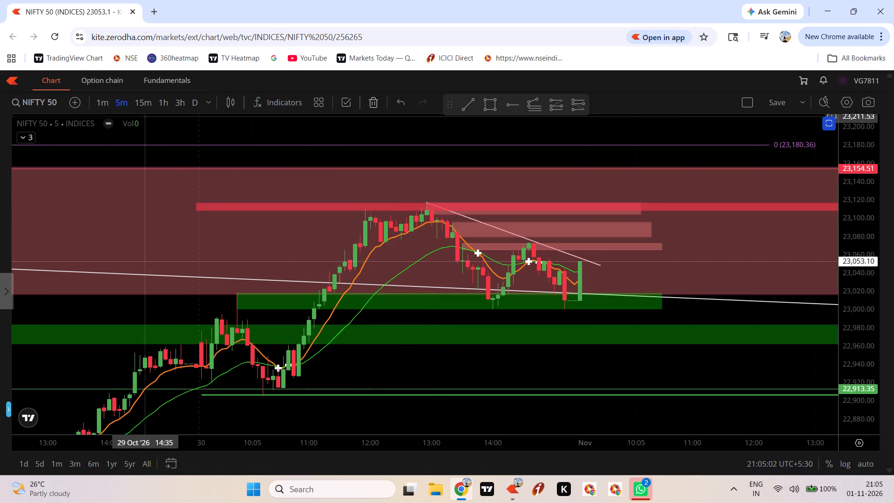
Examine the resistance and support zones, trend lines and Fibonacci levels on the 15-minute chart.
click(145, 99)
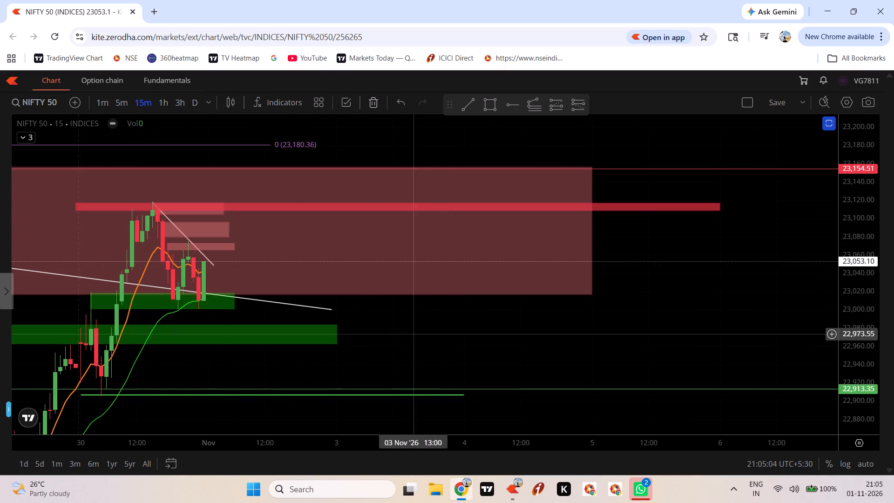
drag(421, 351, 545, 318)
scroll(865, 257, down, 9)
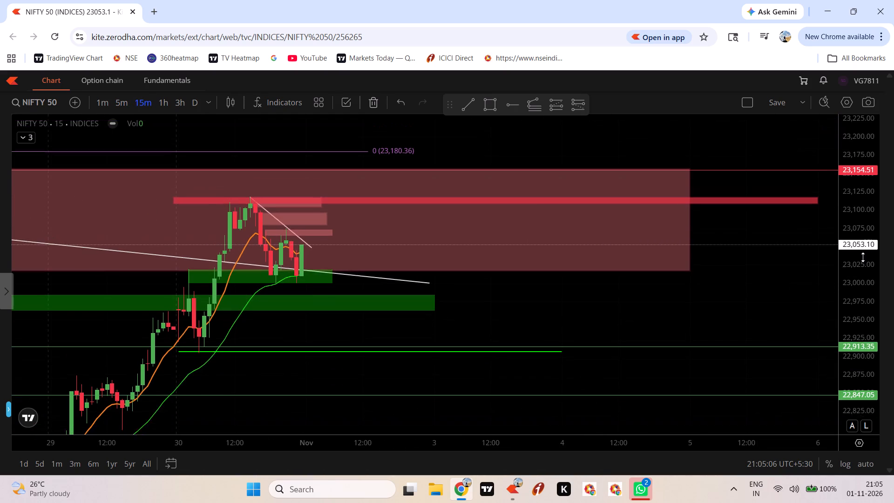
scroll(863, 257, down, 20)
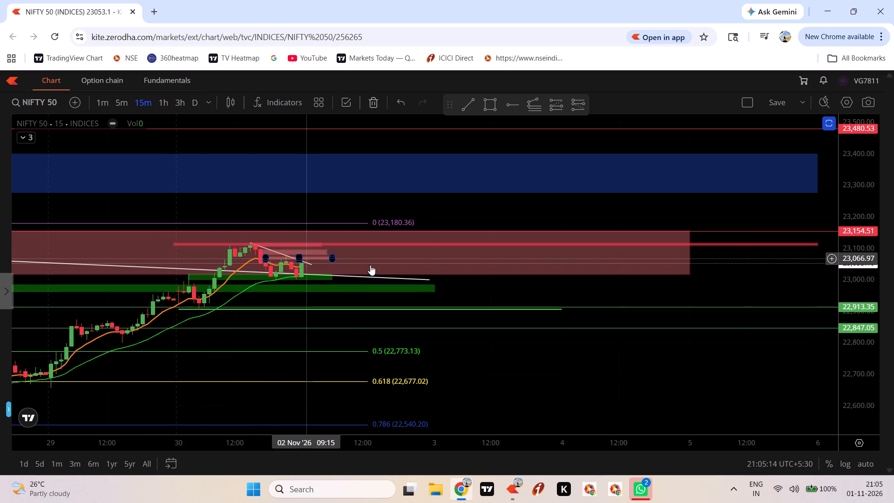
scroll(867, 247, up, 17)
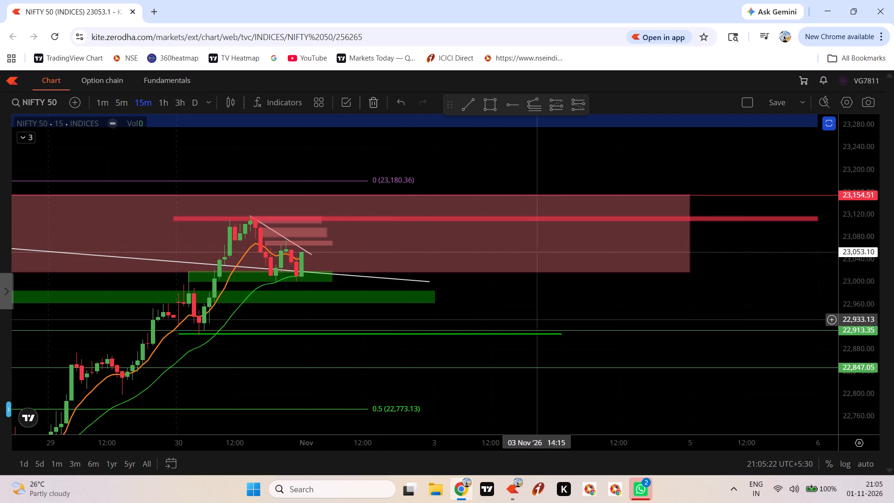
Return to the 5-minute chart and review the latest candles against the marked zones and trend lines.
click(122, 101)
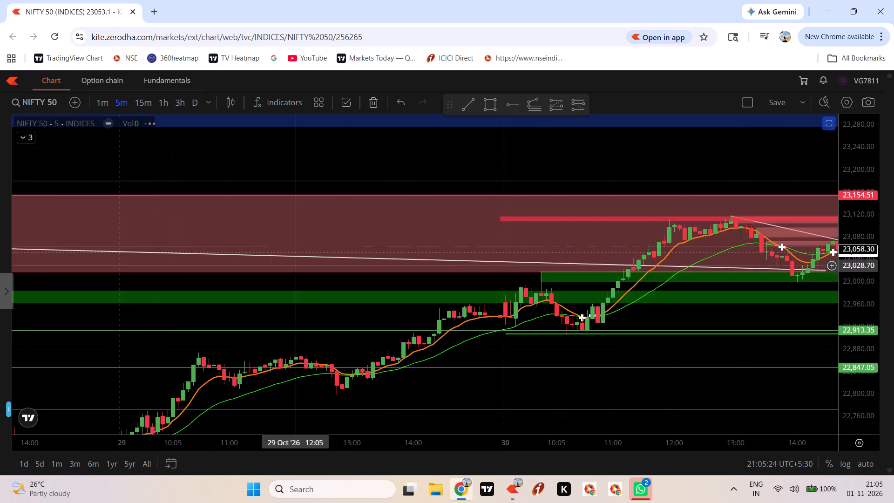
drag(671, 353, 201, 350)
scroll(228, 353, down, 4)
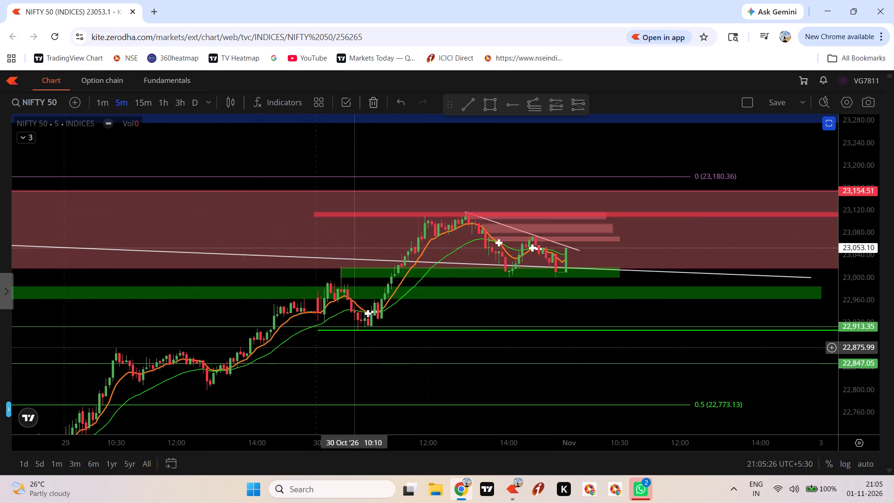
scroll(857, 292, up, 3)
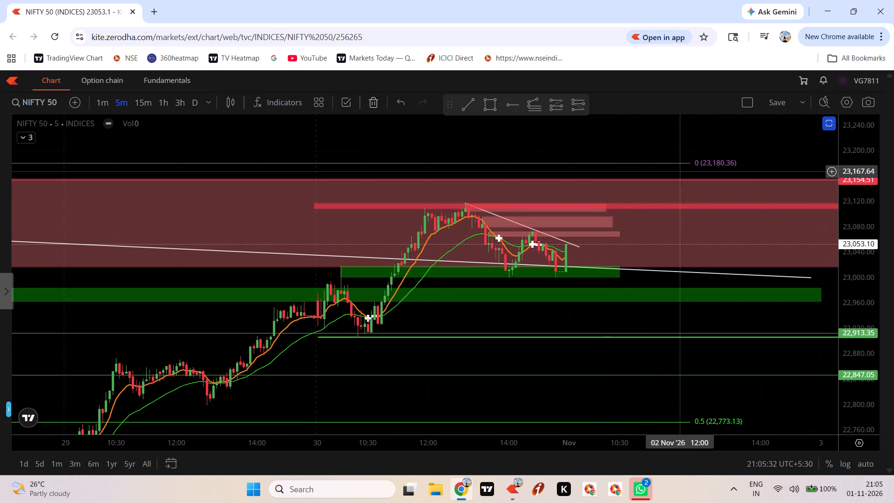
drag(717, 144, 630, 165)
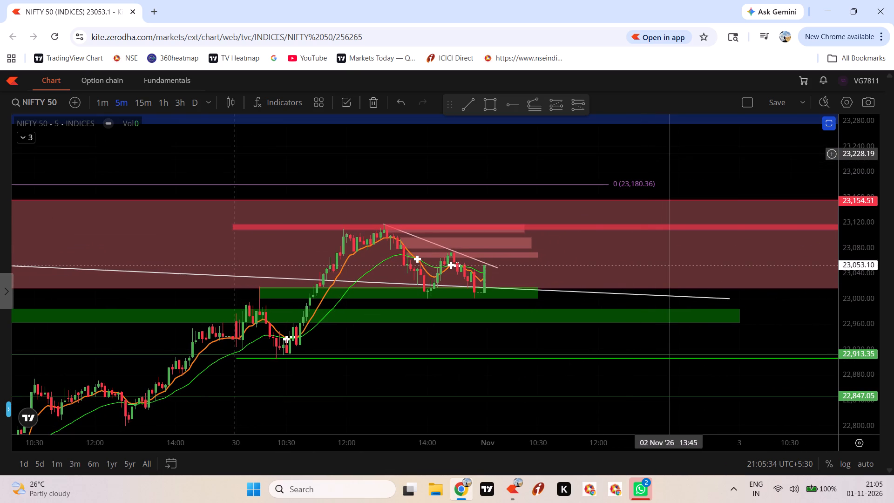
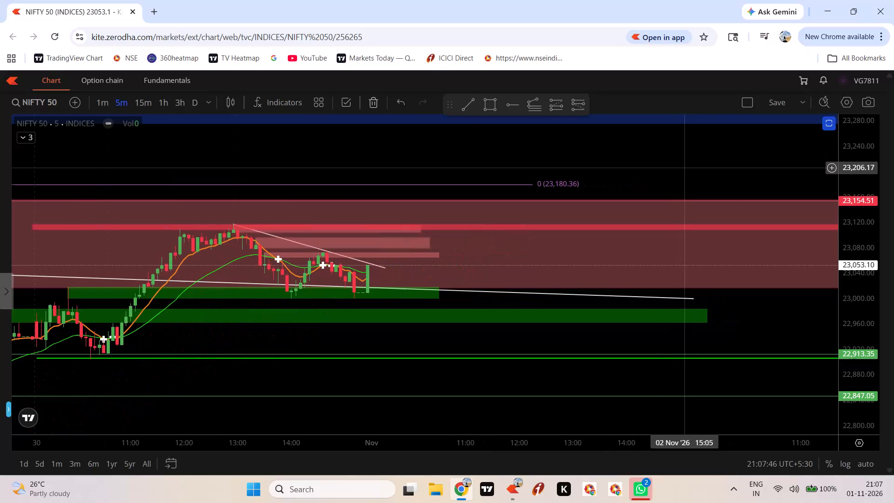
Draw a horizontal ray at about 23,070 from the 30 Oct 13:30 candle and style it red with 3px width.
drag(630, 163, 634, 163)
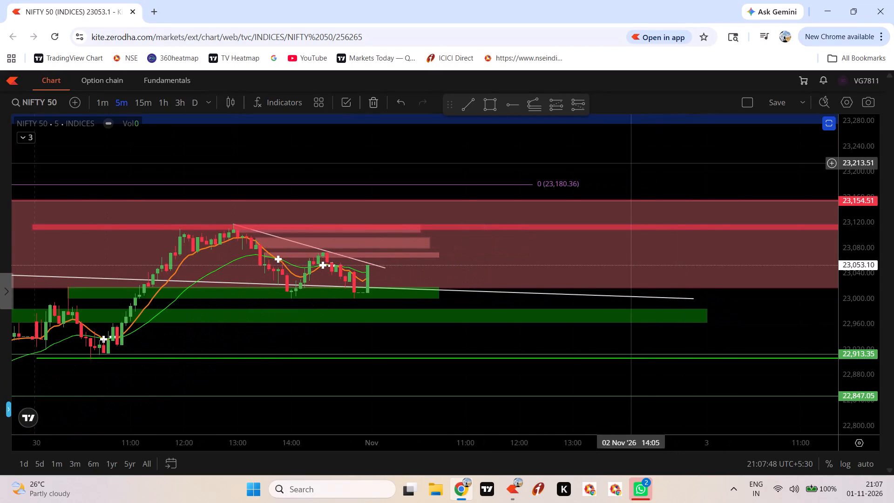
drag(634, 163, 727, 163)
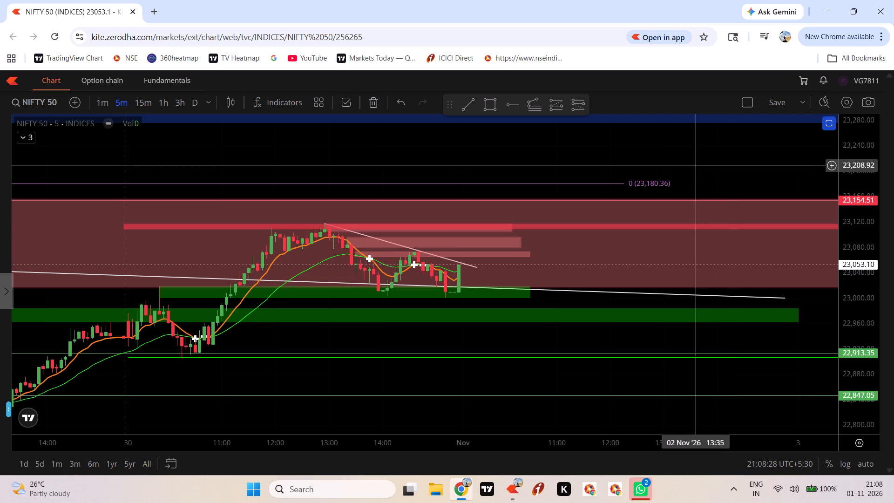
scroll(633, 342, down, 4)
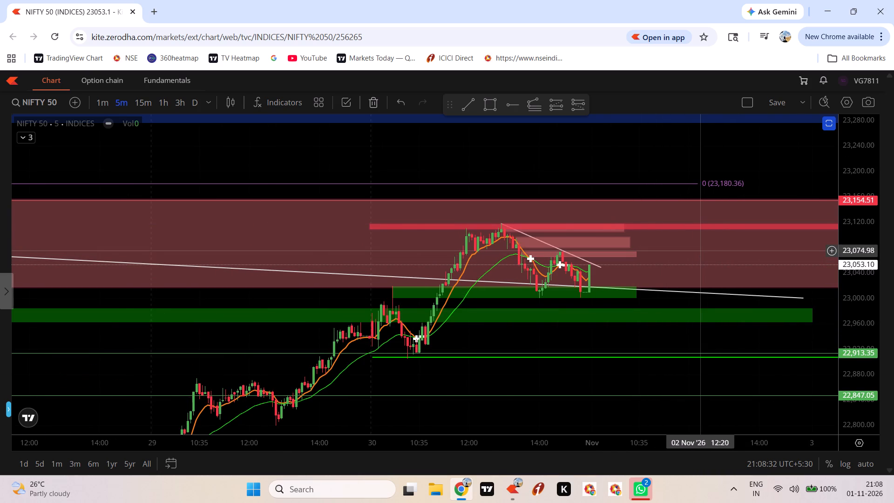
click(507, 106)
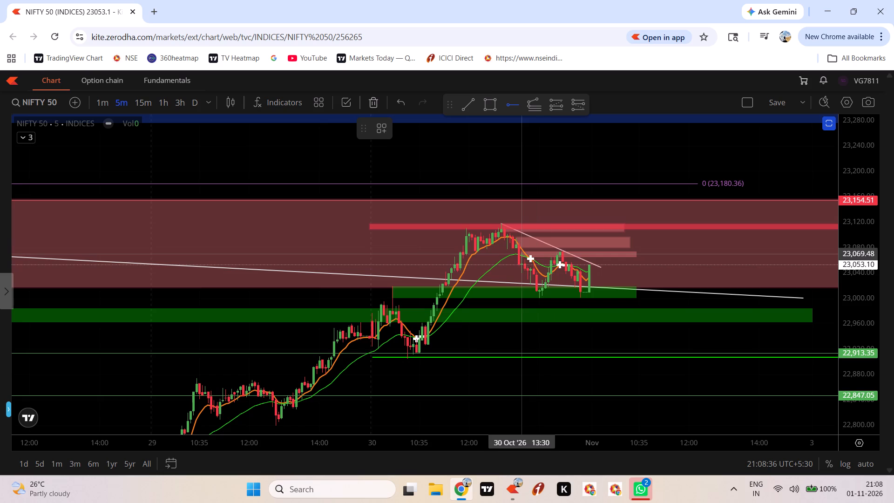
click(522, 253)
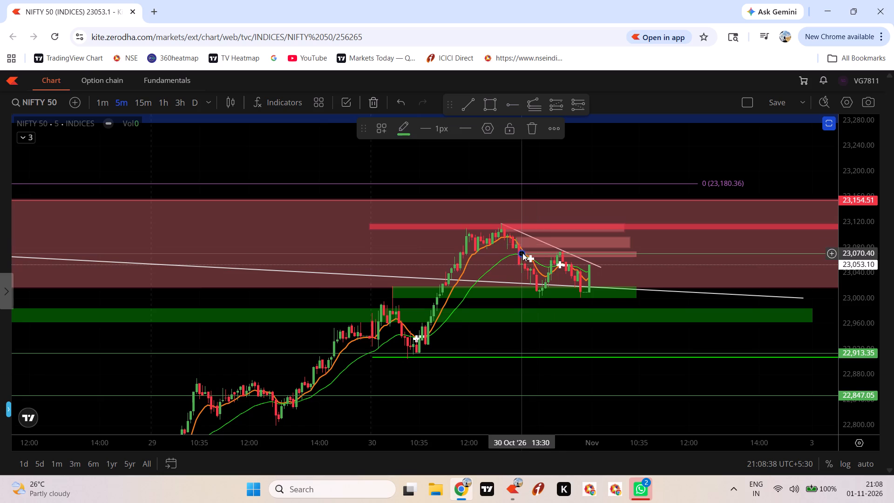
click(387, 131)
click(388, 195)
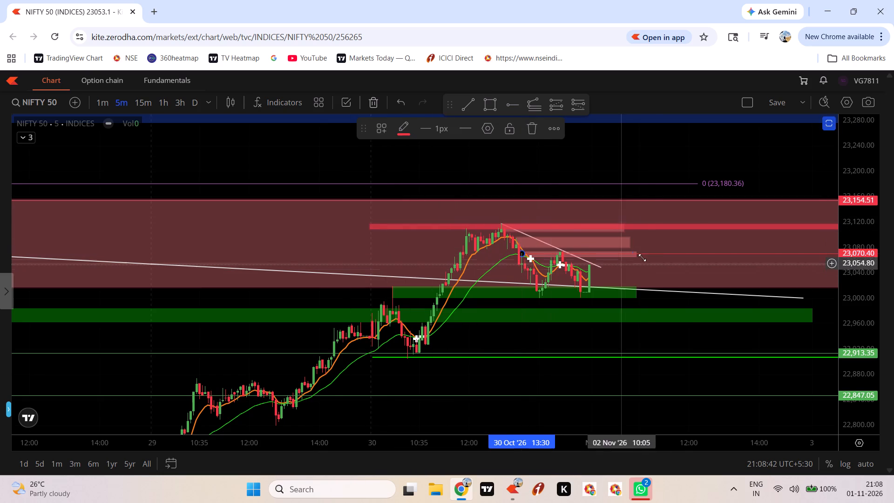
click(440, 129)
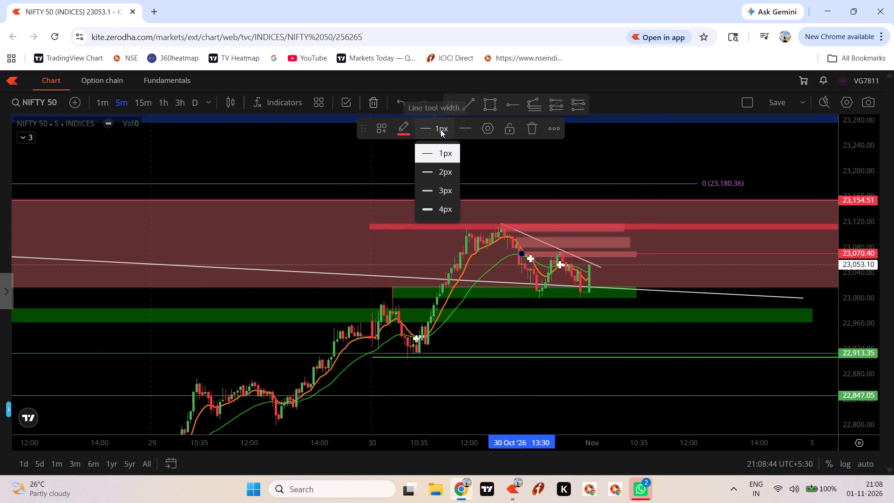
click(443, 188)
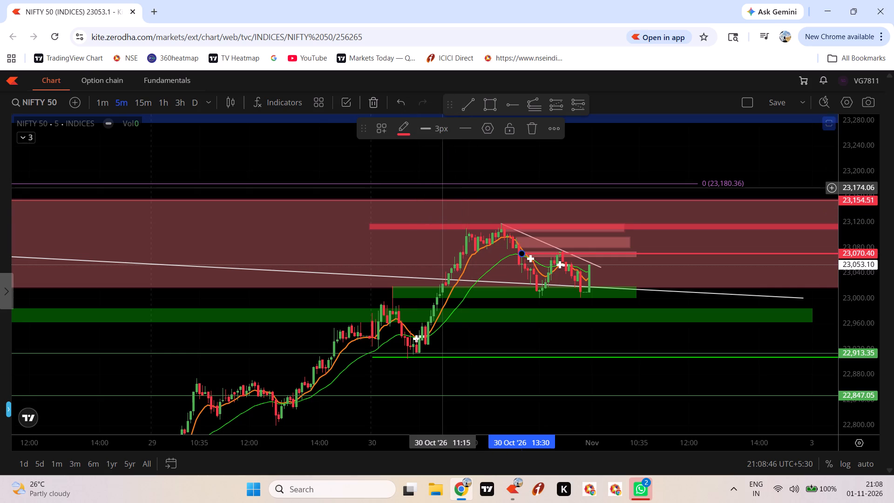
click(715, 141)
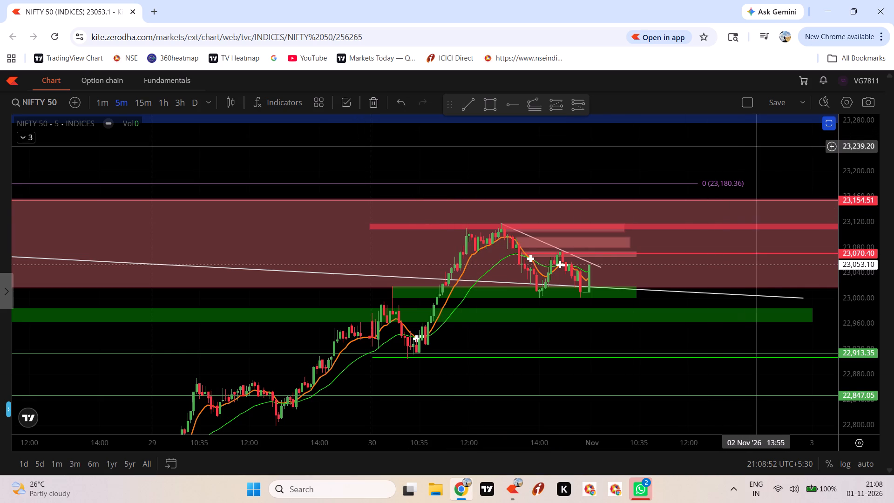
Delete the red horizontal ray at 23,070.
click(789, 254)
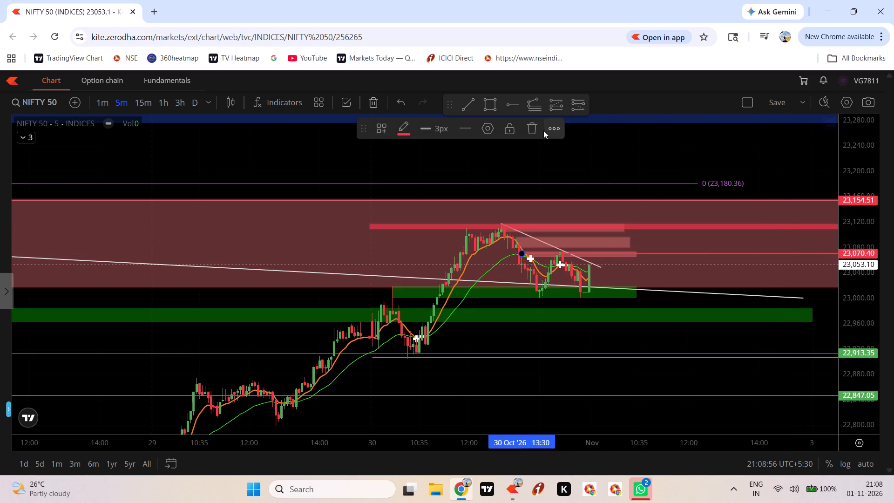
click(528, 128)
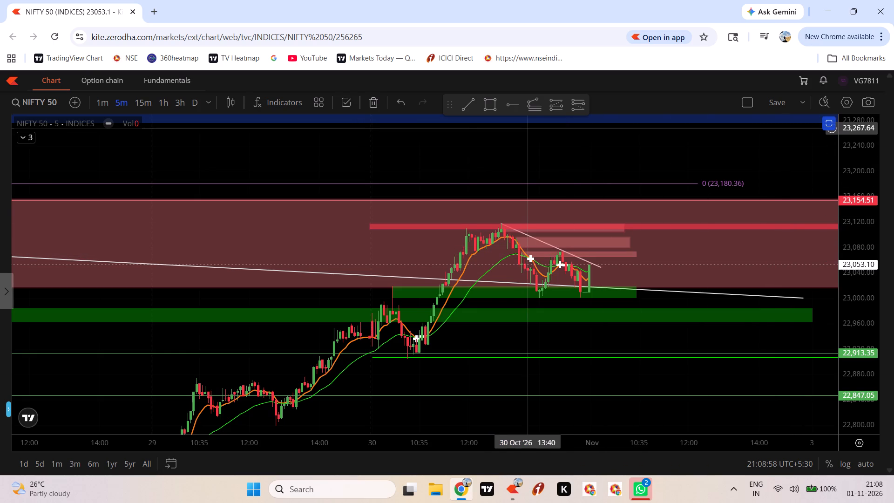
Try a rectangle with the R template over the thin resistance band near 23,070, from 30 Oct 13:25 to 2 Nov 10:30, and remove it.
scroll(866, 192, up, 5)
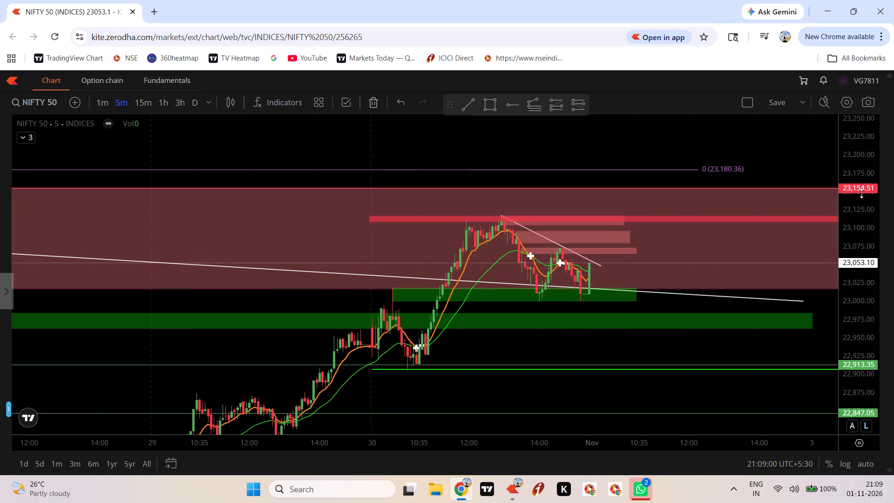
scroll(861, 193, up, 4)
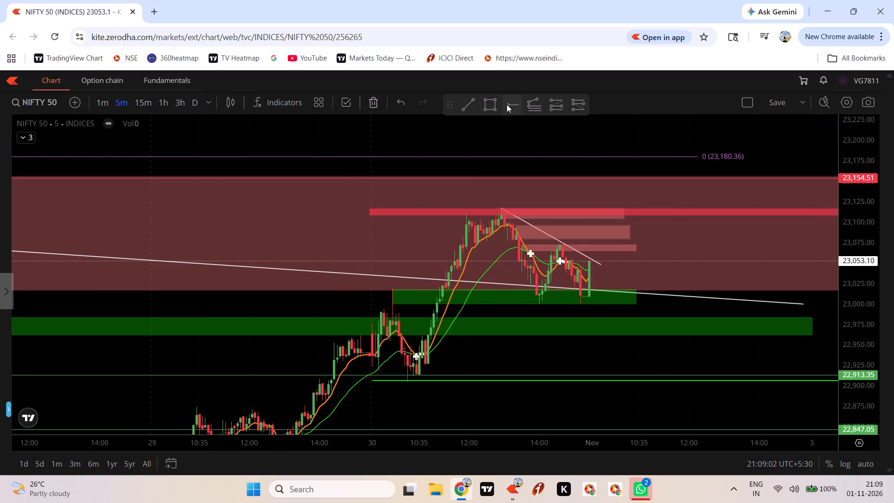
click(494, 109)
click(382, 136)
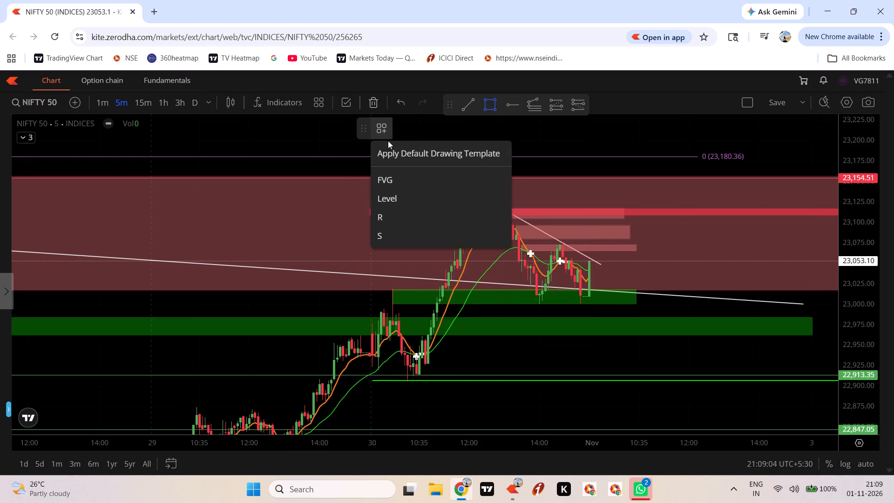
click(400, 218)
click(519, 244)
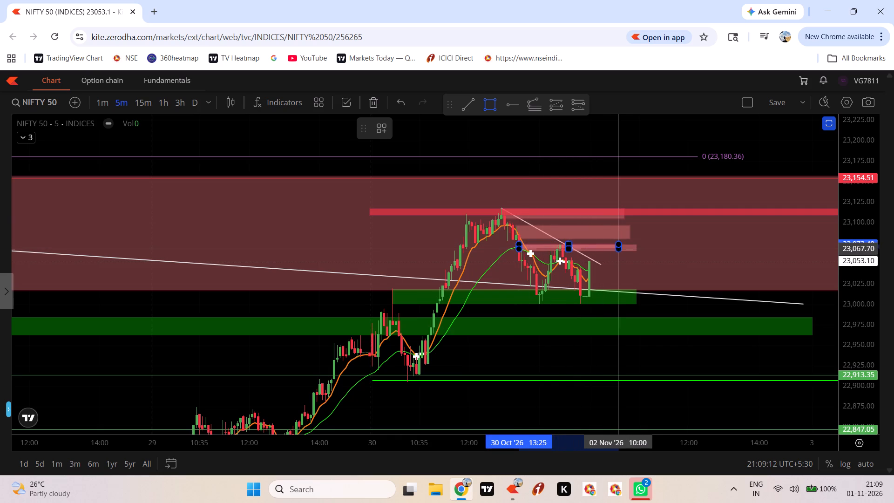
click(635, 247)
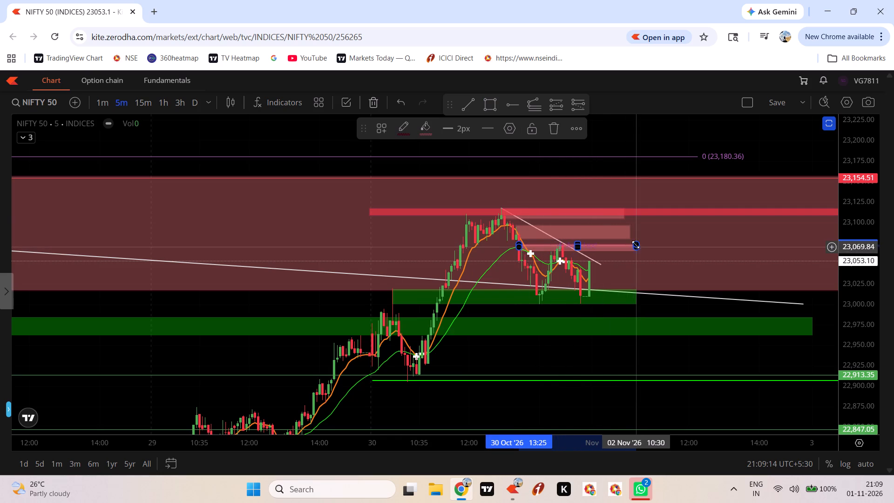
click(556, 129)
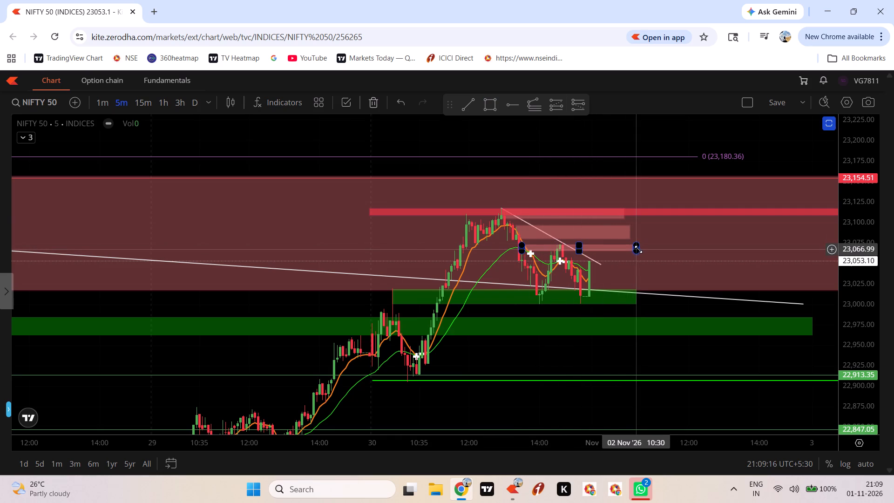
Recolour the fill and border of the existing thin resistance rectangle near 23,070 to a stronger red.
click(638, 249)
click(421, 132)
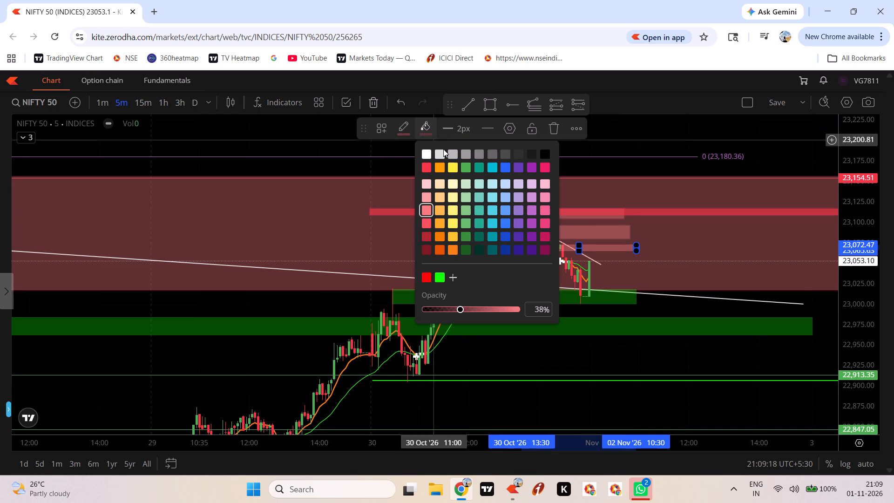
click(423, 166)
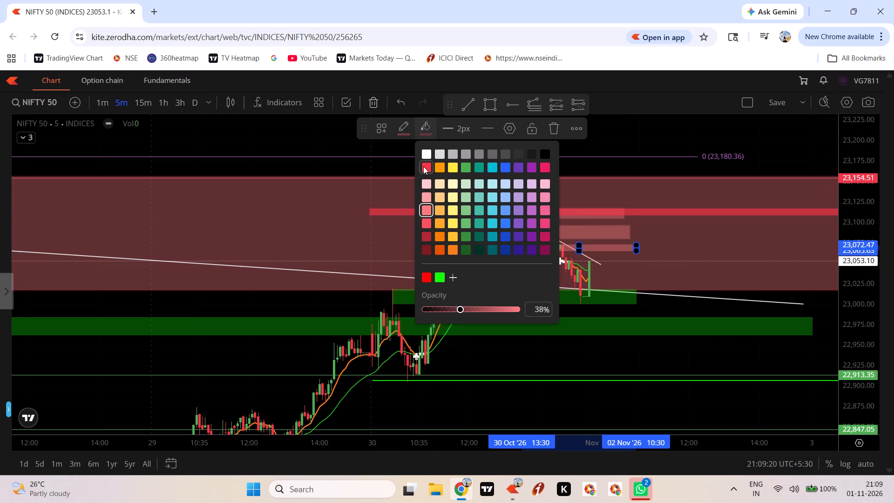
click(406, 124)
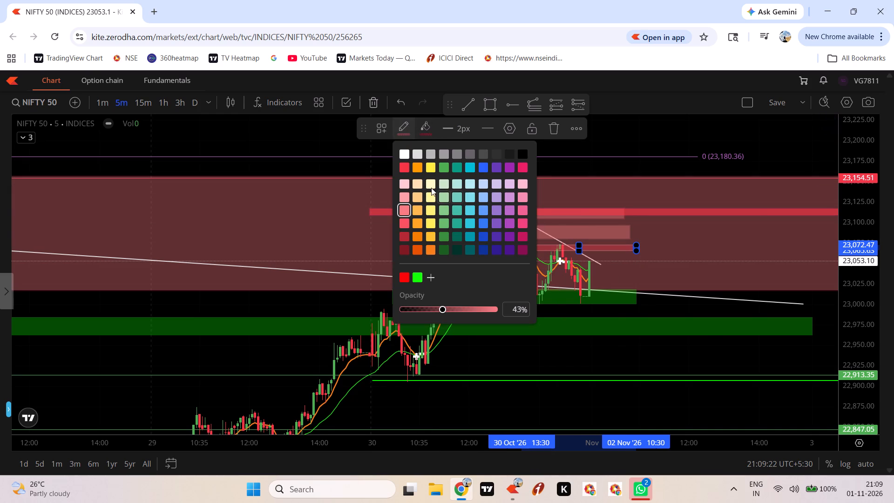
click(403, 169)
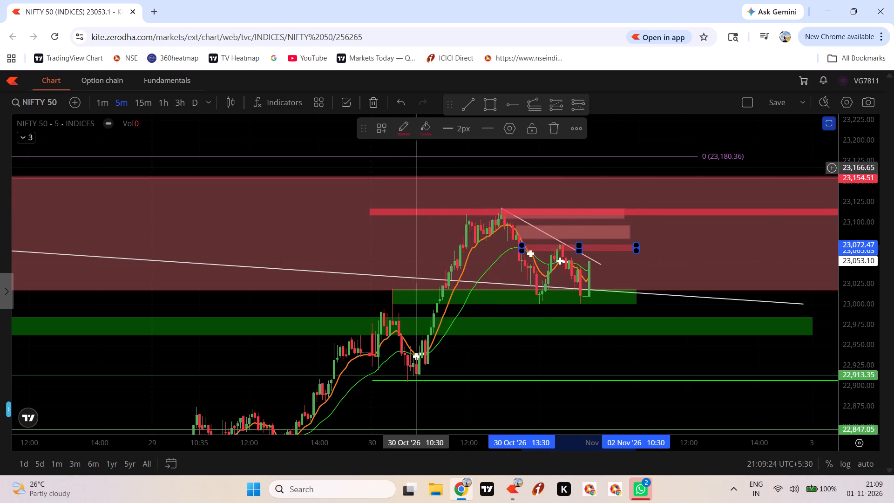
click(718, 130)
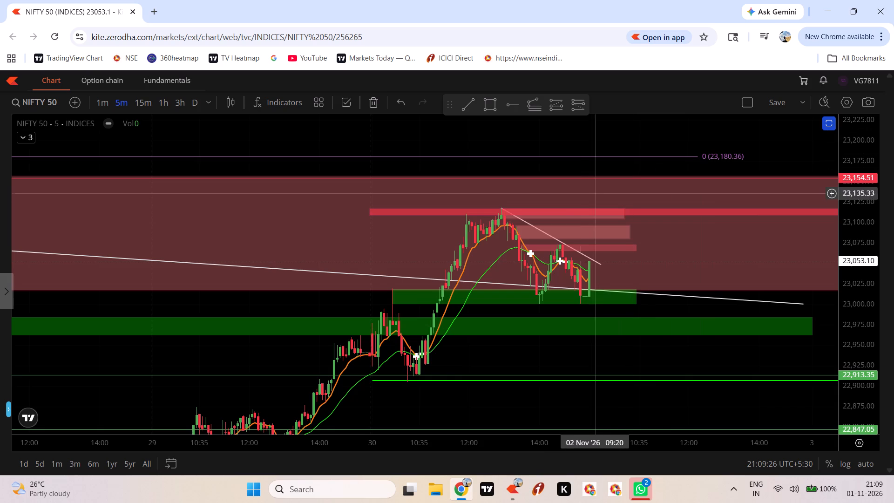
Save the current chart as the default layout.
click(344, 104)
click(797, 142)
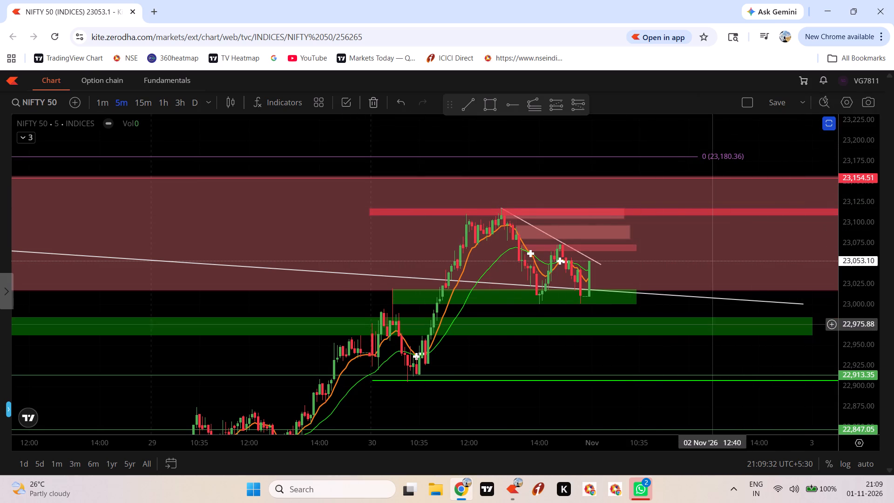
Examine the 5-minute price action from 27 Oct onward against the resistance and support zones, trend lines and Fibonacci levels.
scroll(727, 358, up, 4)
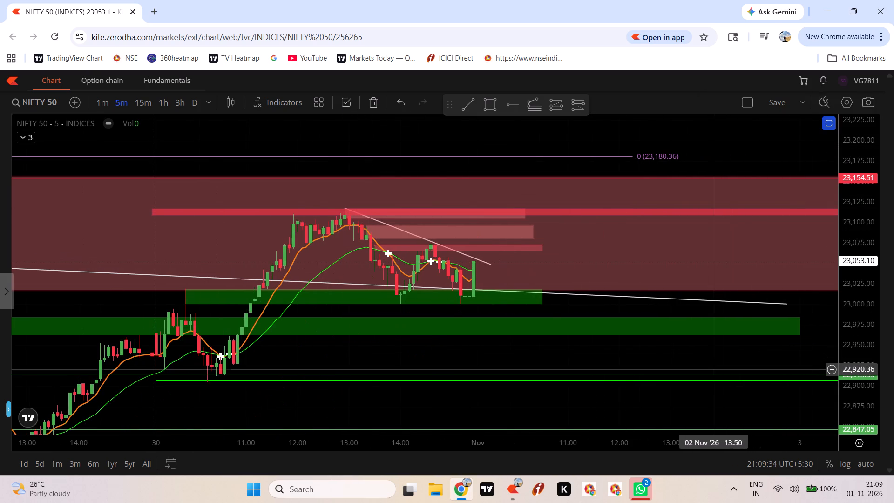
drag(710, 369, 730, 326)
scroll(704, 341, up, 4)
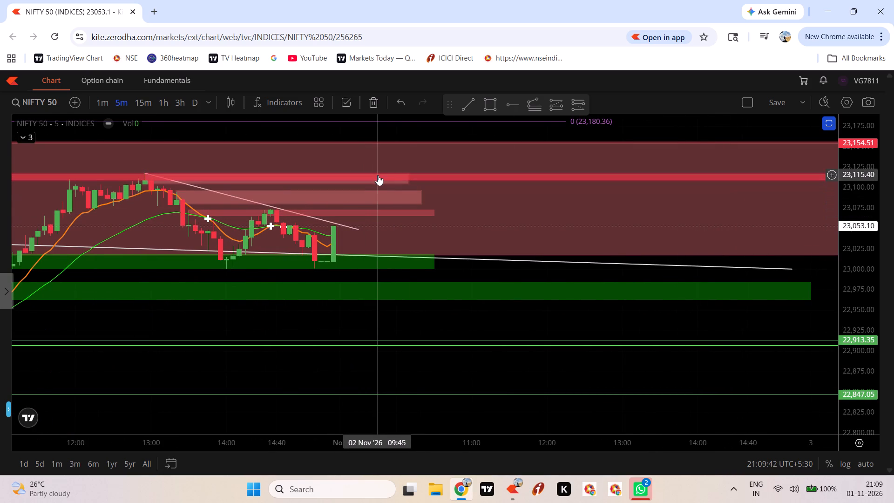
scroll(376, 176, down, 6)
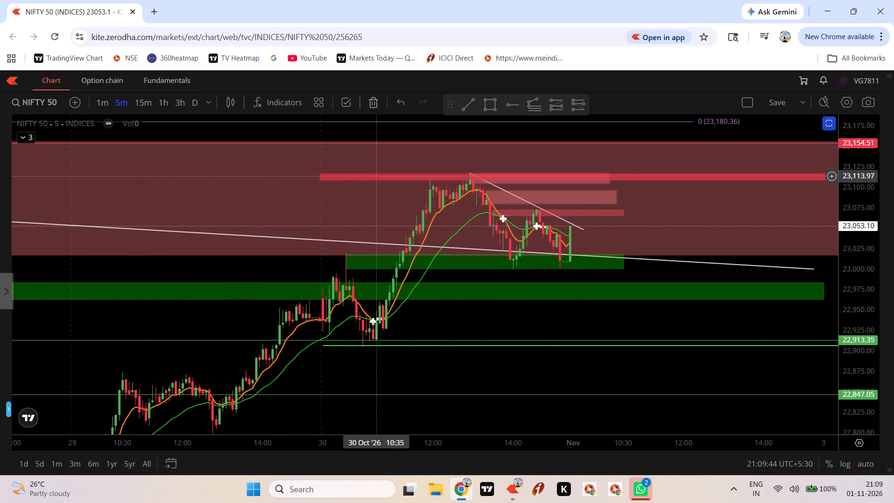
scroll(626, 300, down, 5)
scroll(867, 190, down, 7)
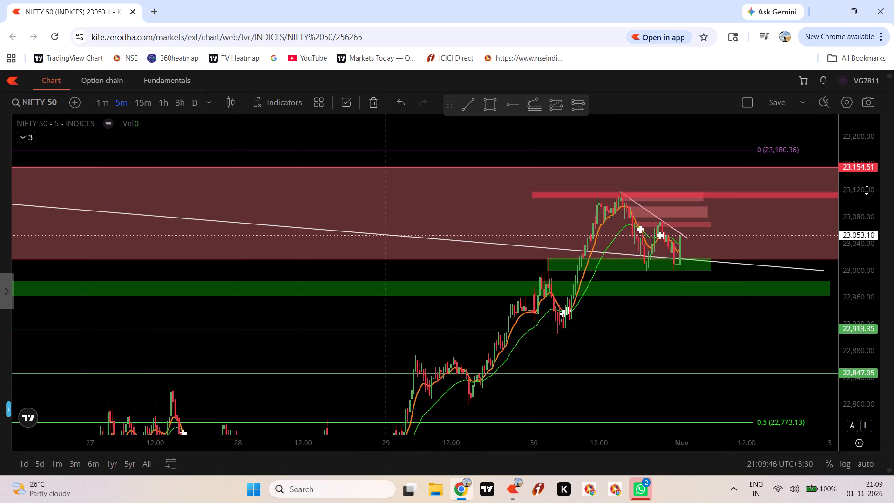
scroll(867, 190, down, 7)
scroll(867, 190, up, 5)
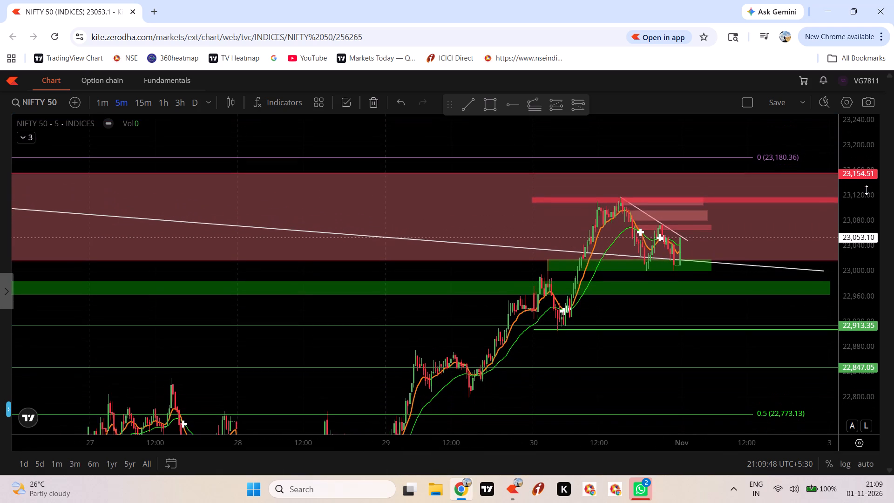
scroll(867, 190, up, 4)
scroll(781, 322, up, 4)
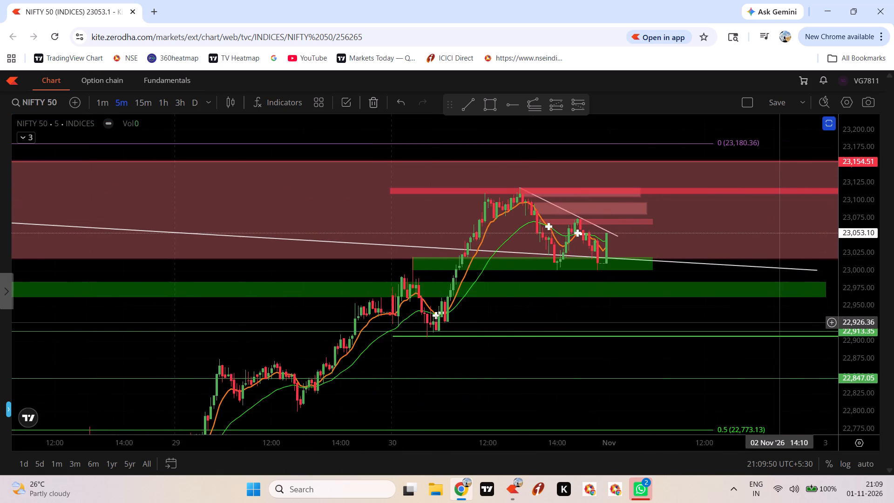
scroll(781, 322, up, 6)
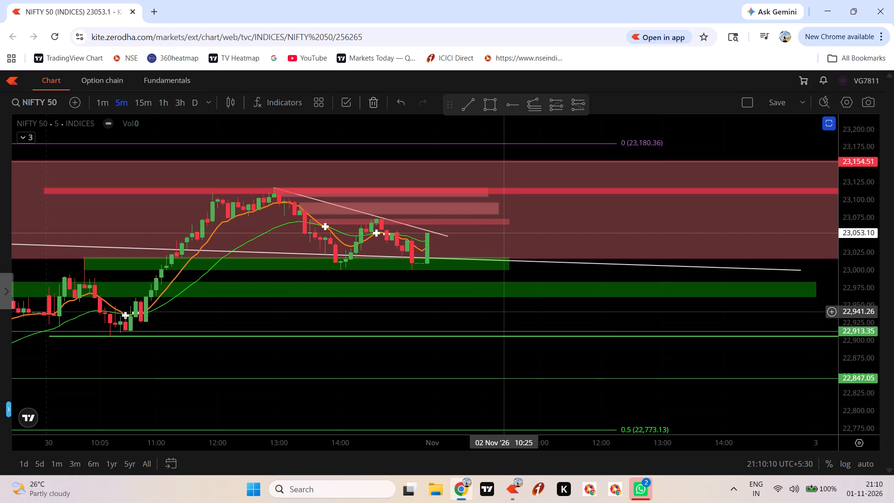
Draw a three-point Fibonacci extension from the 30 Oct 10:15 low to about 23,127 at 12:55, ending near 22,910 on 2 Nov 11:05.
scroll(505, 311, down, 2)
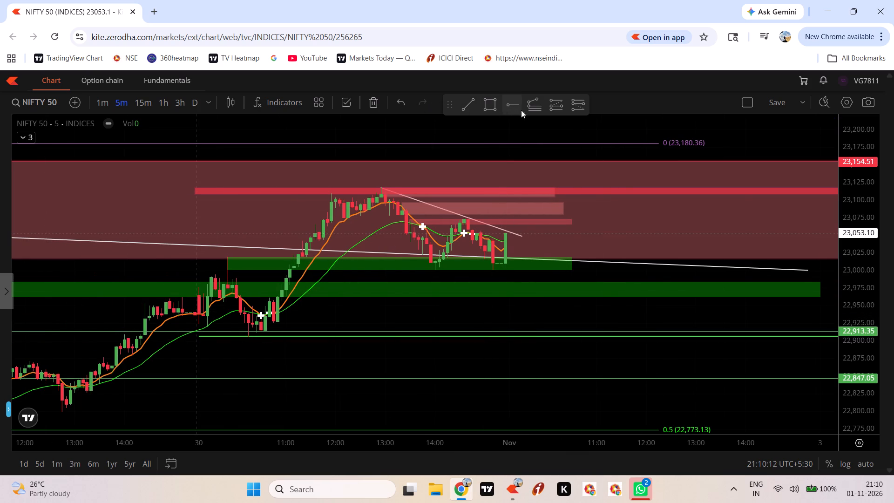
click(533, 103)
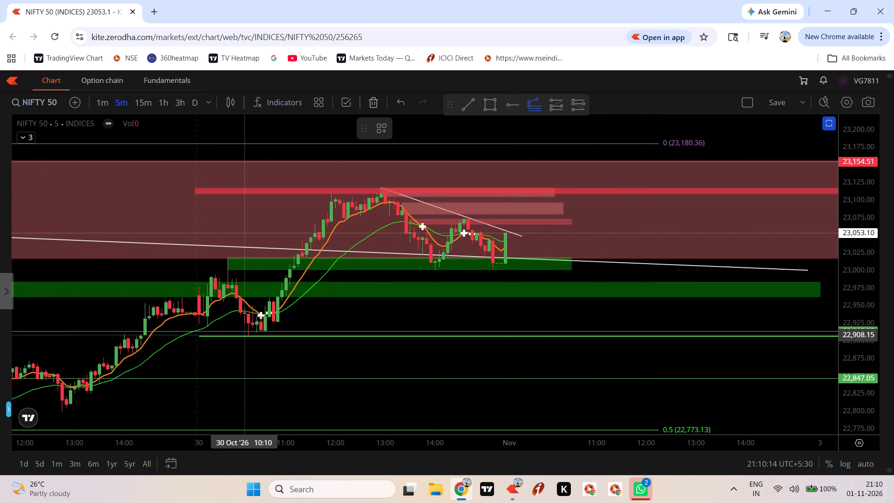
click(247, 336)
click(383, 181)
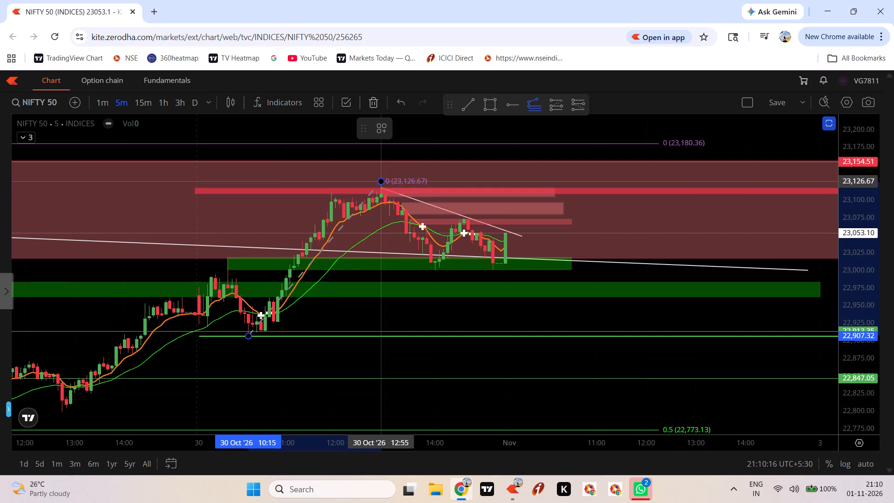
click(603, 334)
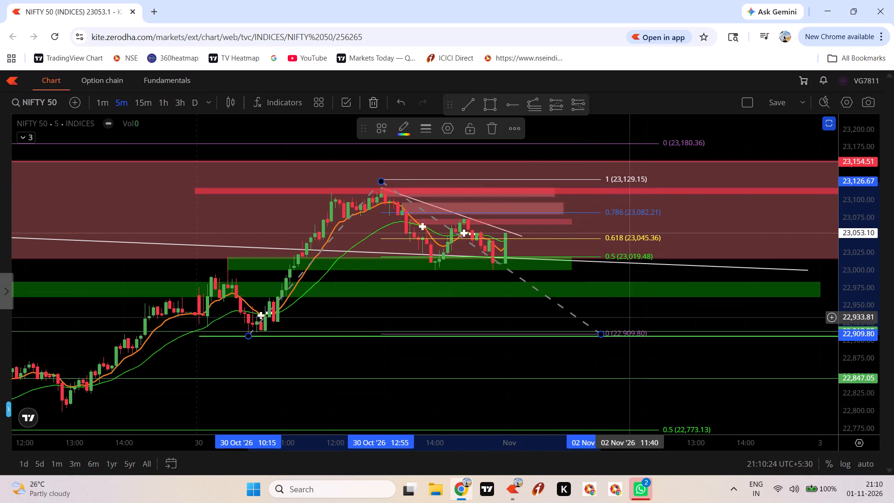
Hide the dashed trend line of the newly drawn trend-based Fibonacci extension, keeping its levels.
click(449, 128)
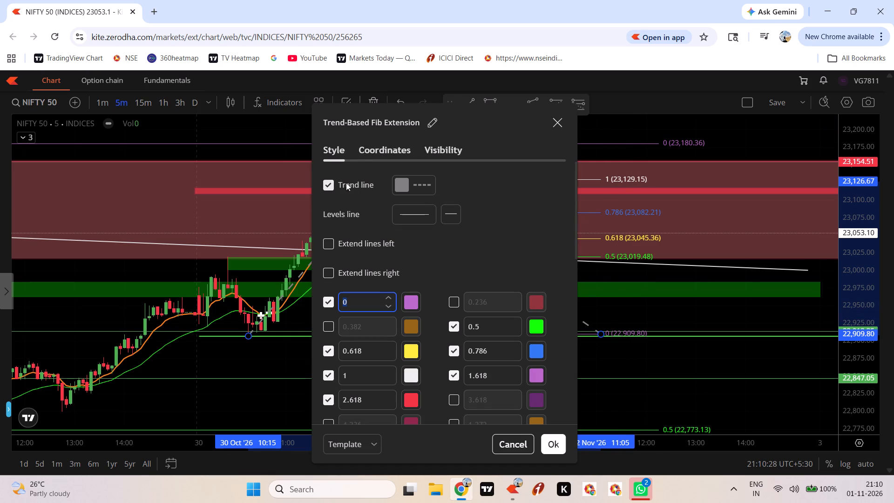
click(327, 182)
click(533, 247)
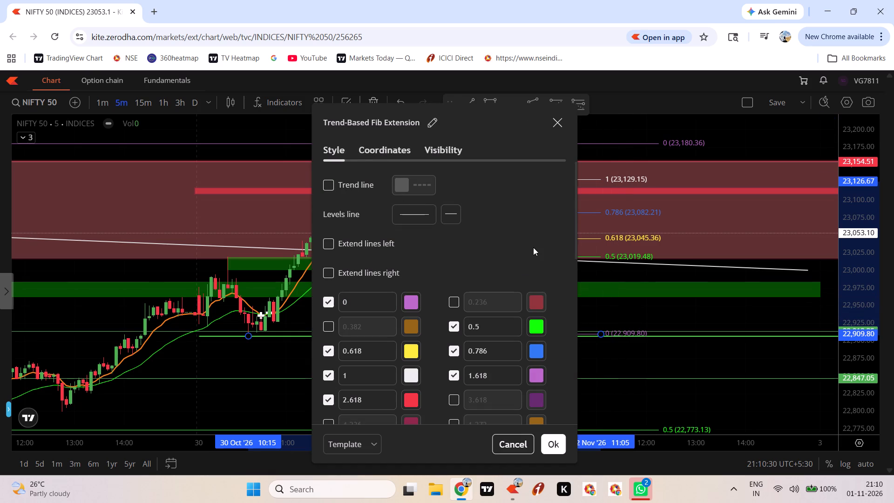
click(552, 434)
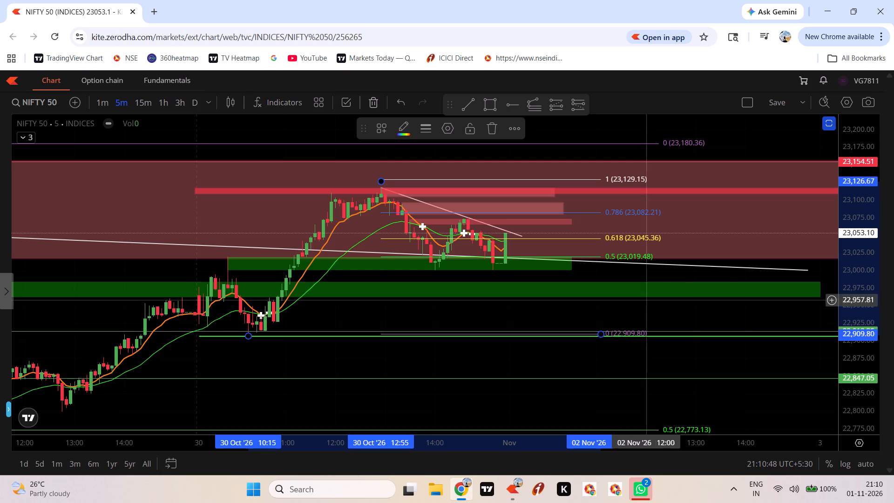
Review the levels of the trend-based Fibonacci extension anchored at 30 Oct 10:15 and 12:55, and delete the extension.
drag(687, 133, 687, 237)
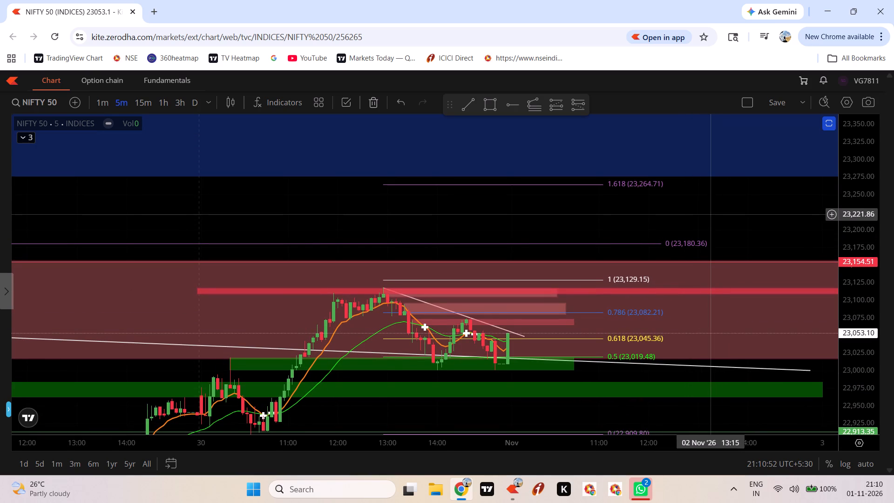
drag(713, 215, 698, 188)
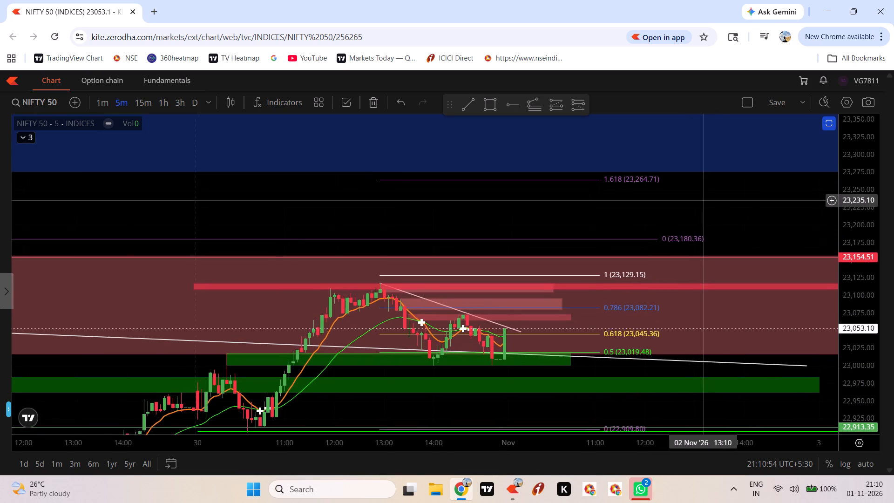
drag(698, 188, 677, 137)
click(617, 286)
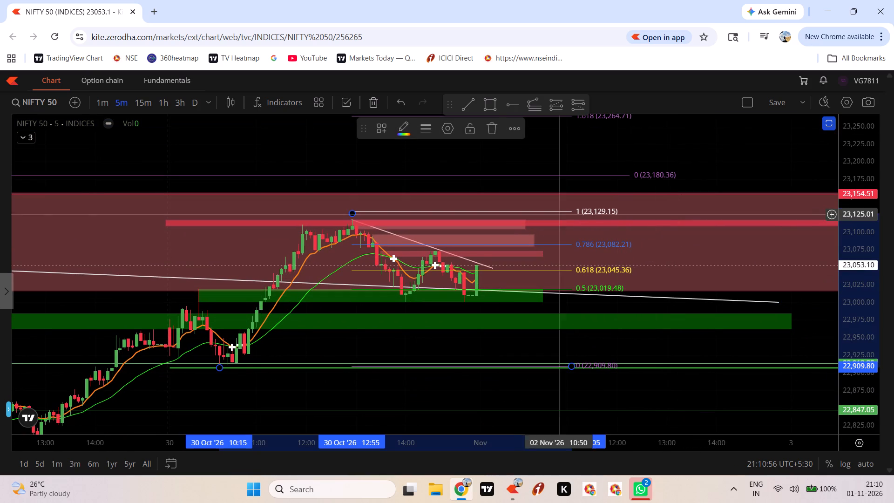
click(492, 128)
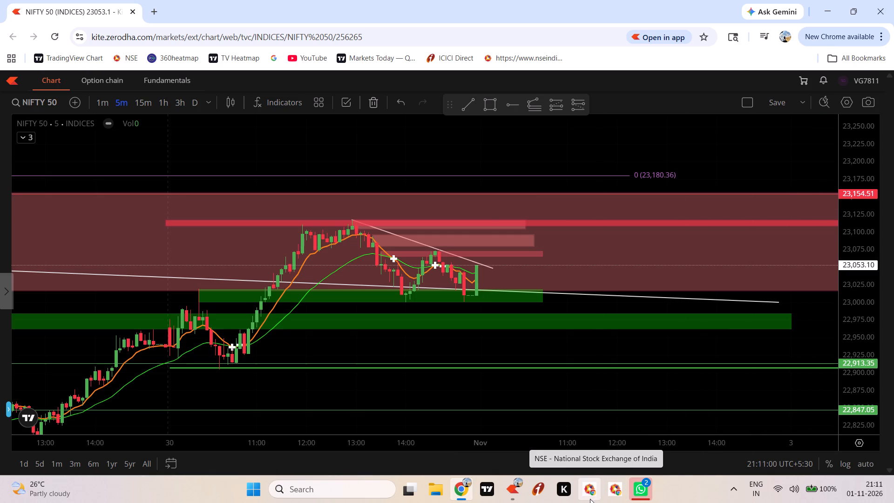
Switch to the K-labelled app on the taskbar.
click(565, 489)
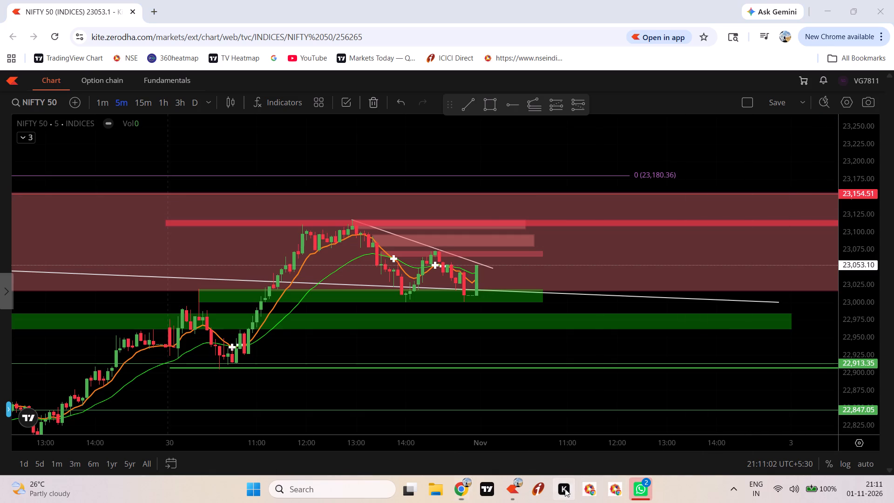
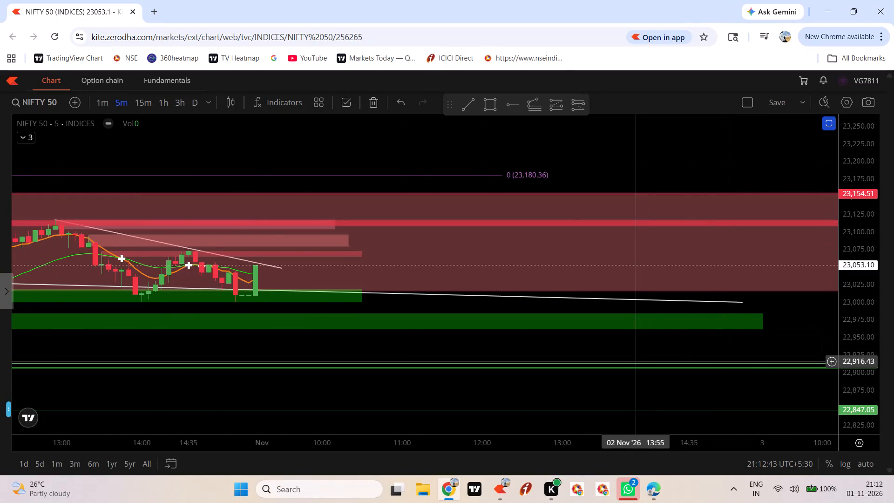
Examine the 5-minute NIFTY 50 price action of 29 and 30 October against the support and resistance zones and trend lines.
scroll(634, 361, down, 7)
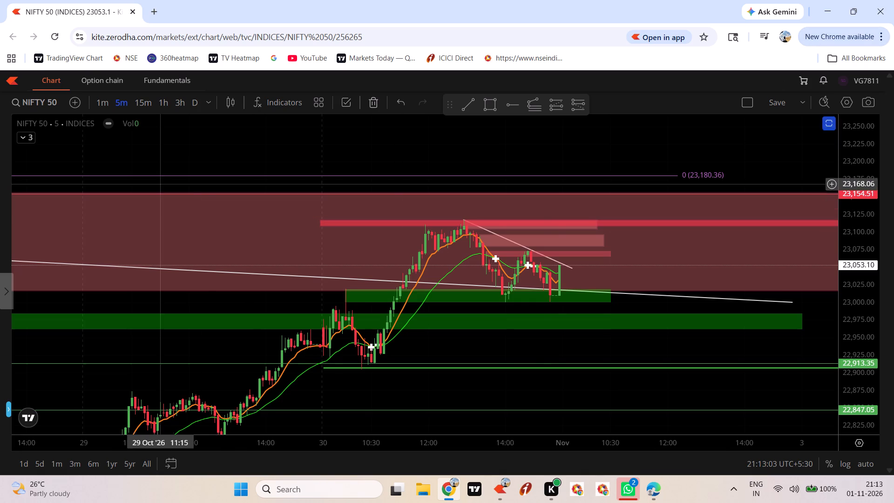
scroll(837, 248, down, 7)
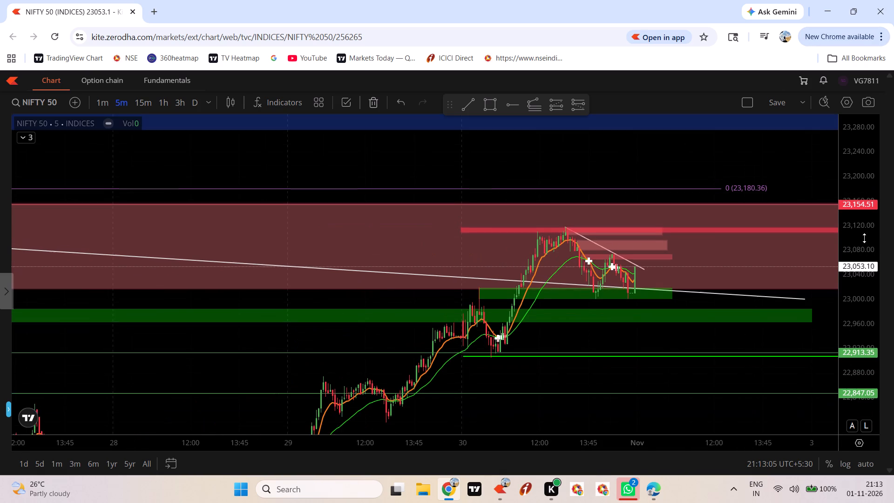
scroll(864, 237, down, 4)
scroll(813, 328, up, 3)
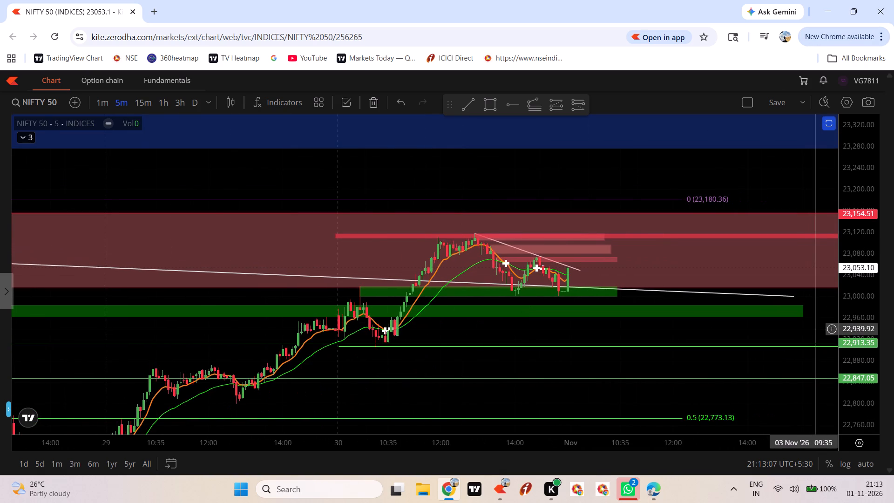
scroll(815, 329, up, 5)
scroll(871, 283, up, 10)
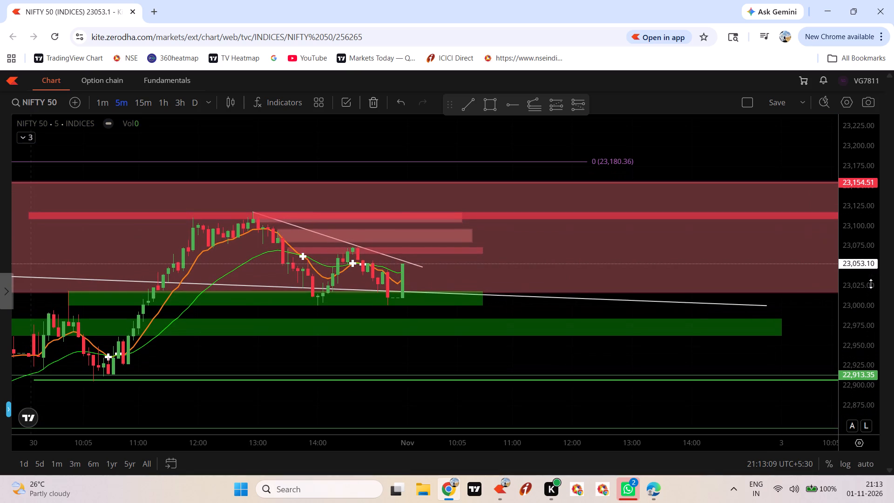
Switch the chart to the 1-minute timeframe and examine the 30 October afternoon price action around the zones and descending trend line.
click(103, 102)
scroll(702, 367, down, 4)
drag(760, 360, 372, 361)
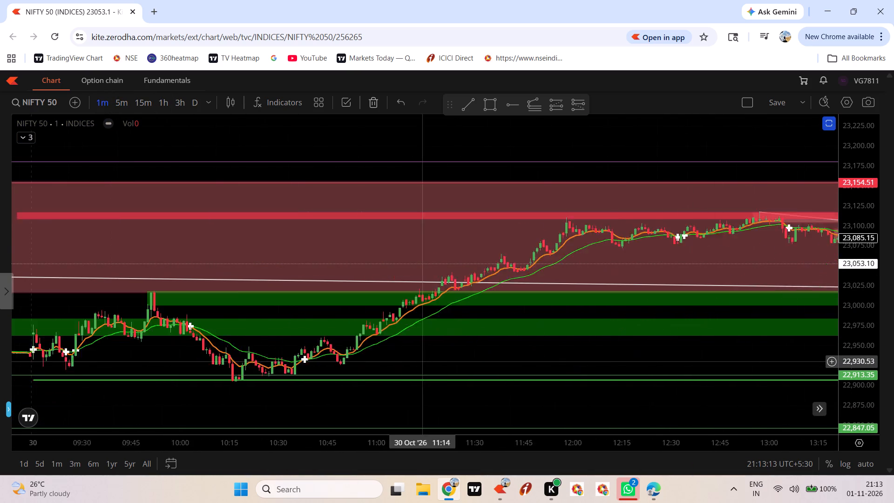
drag(372, 361, 167, 358)
scroll(243, 353, down, 5)
drag(766, 353, 353, 421)
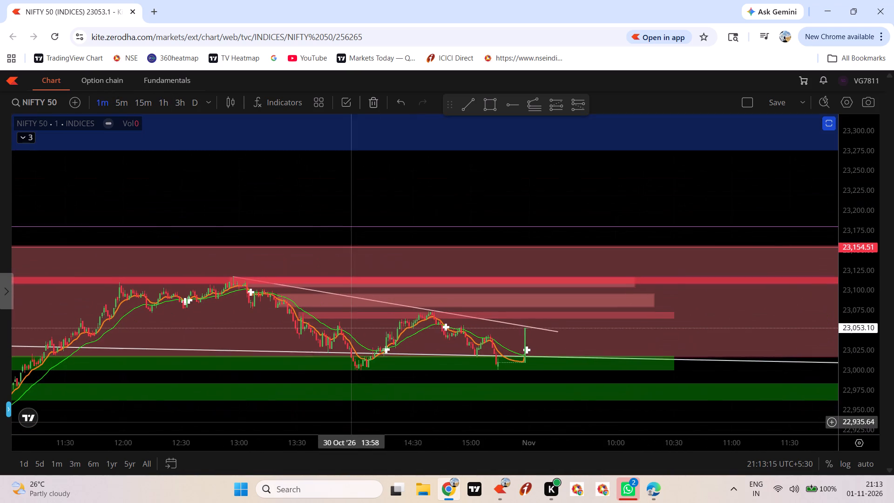
drag(353, 421, 354, 421)
scroll(862, 307, up, 6)
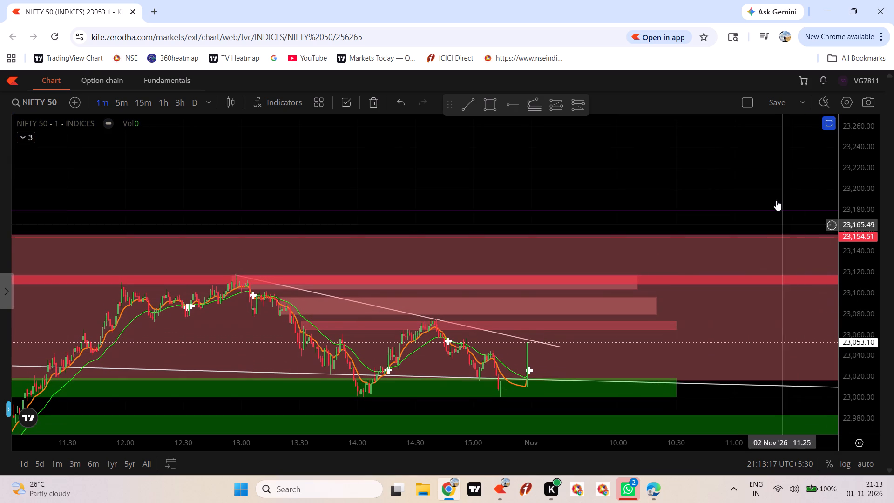
drag(777, 178, 778, 143)
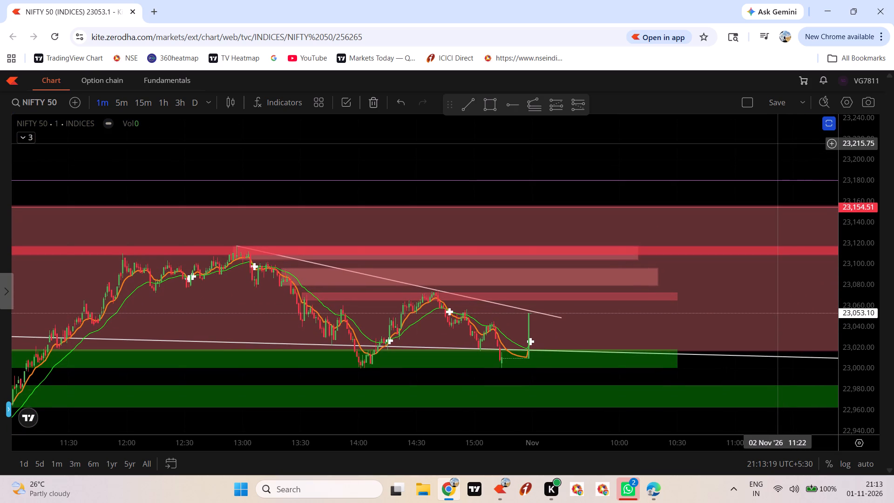